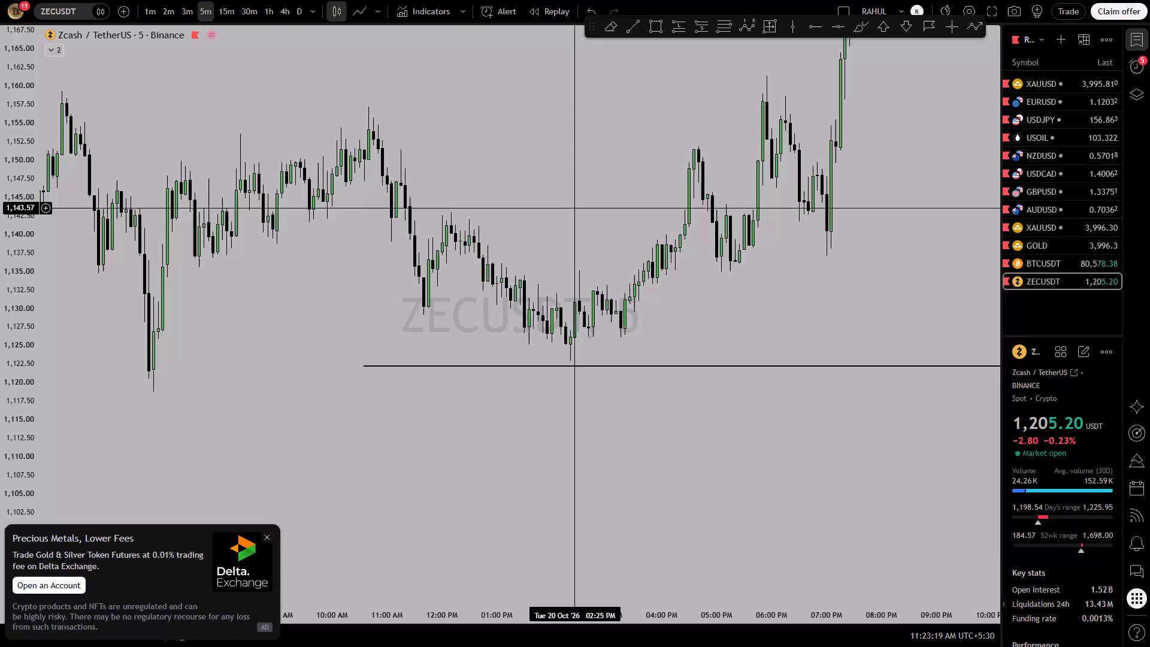
# Examine the ZECUSDT 5-minute price action from the 20 October lows through the 21 October afternoon.
pyautogui.moveTo(574, 208); pyautogui.dragTo(582, 448)
pyautogui.scroll(2, 582, 448)
pyautogui.click(742, 180)
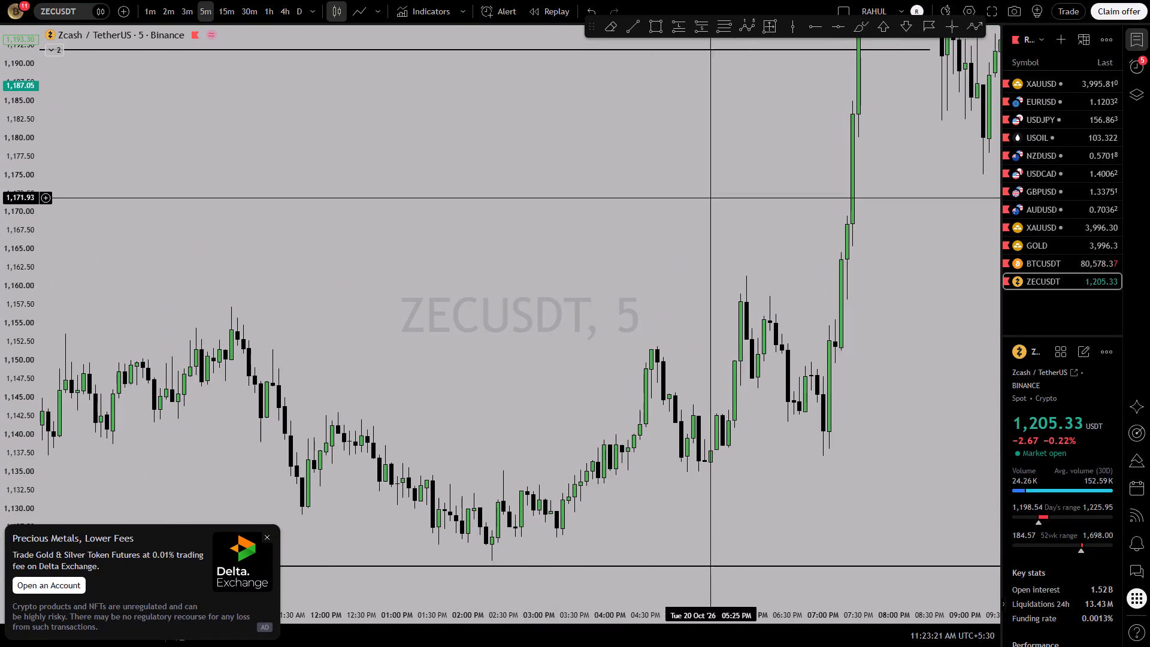
pyautogui.moveTo(760, 209); pyautogui.dragTo(538, 205)
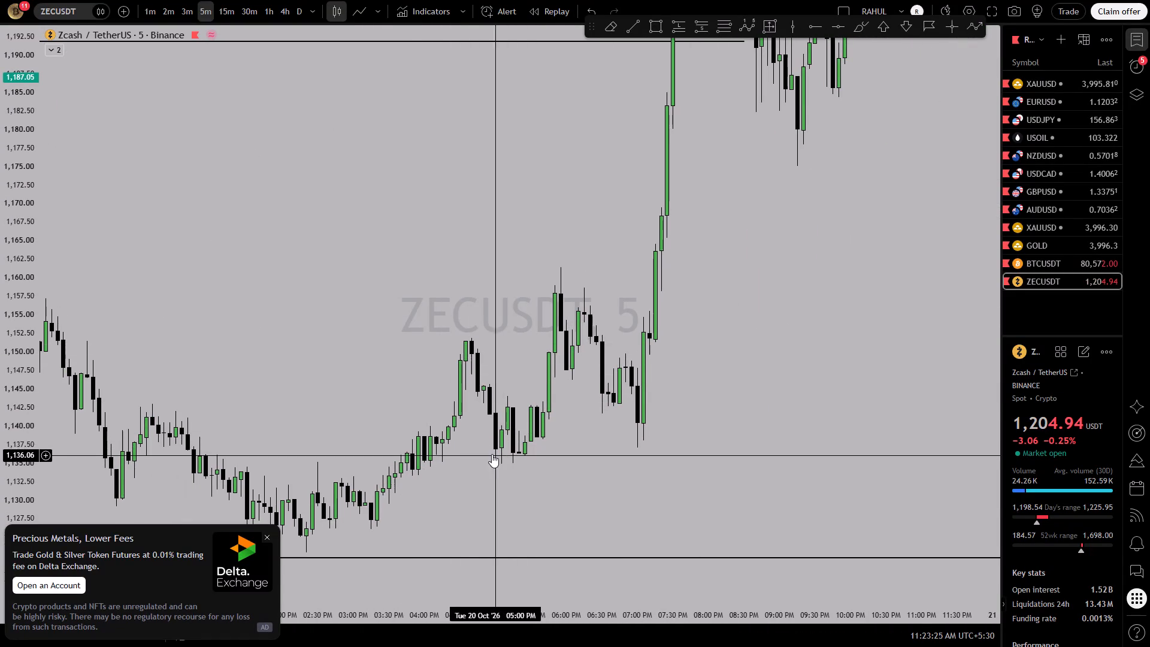
pyautogui.moveTo(492, 454); pyautogui.dragTo(336, 422)
pyautogui.moveTo(613, 241); pyautogui.dragTo(604, 244)
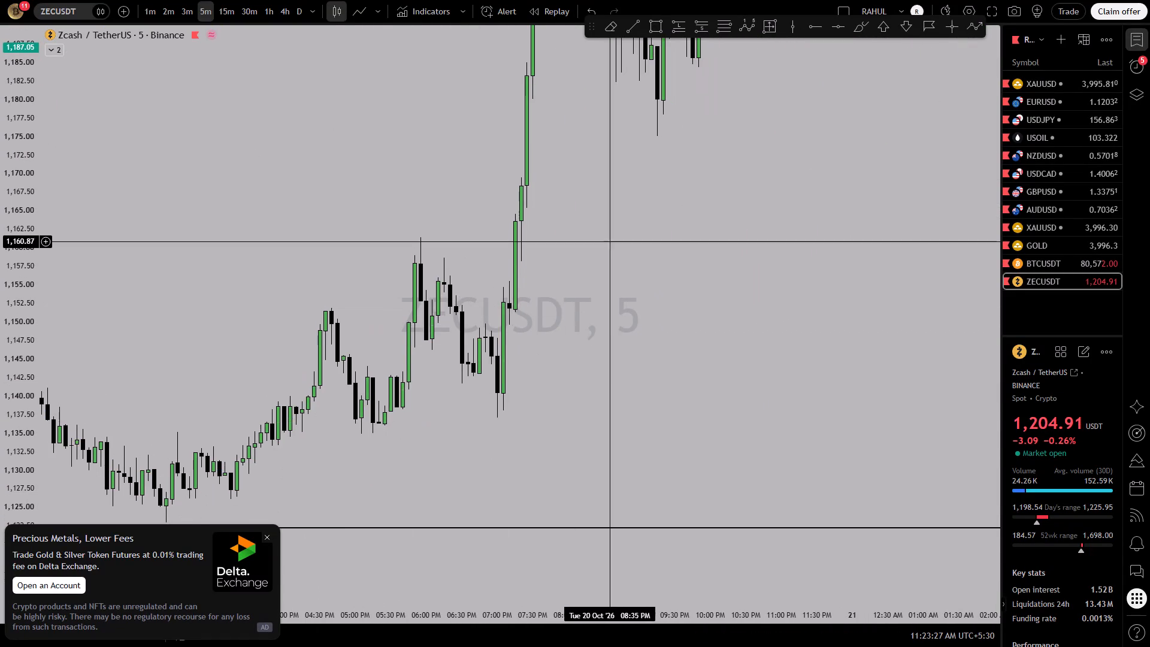
pyautogui.moveTo(604, 244); pyautogui.dragTo(408, 523)
pyautogui.moveTo(799, 226); pyautogui.dragTo(626, 256)
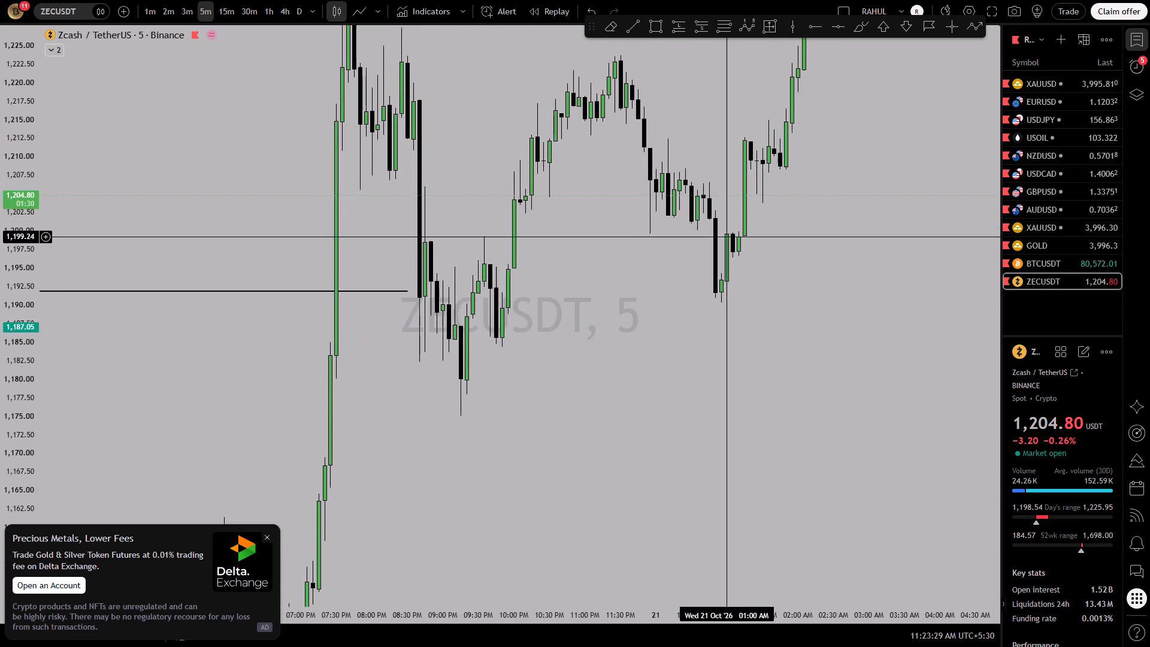
pyautogui.moveTo(626, 256); pyautogui.dragTo(432, 523)
pyautogui.moveTo(679, 271); pyautogui.dragTo(225, 599)
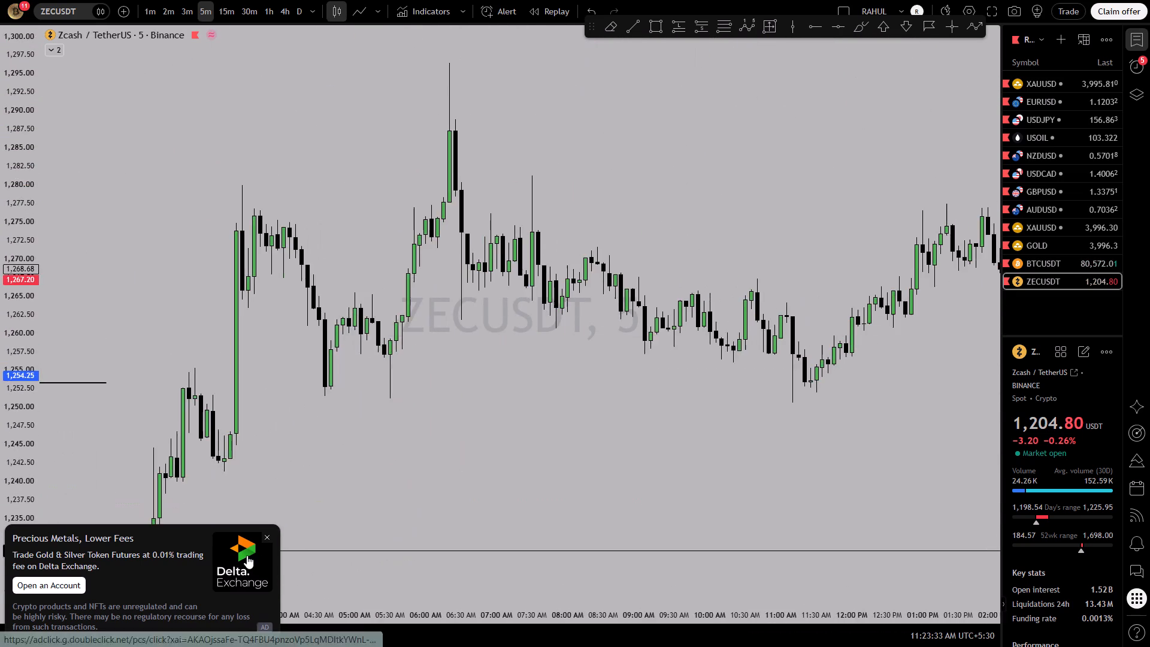
pyautogui.click(375, 480)
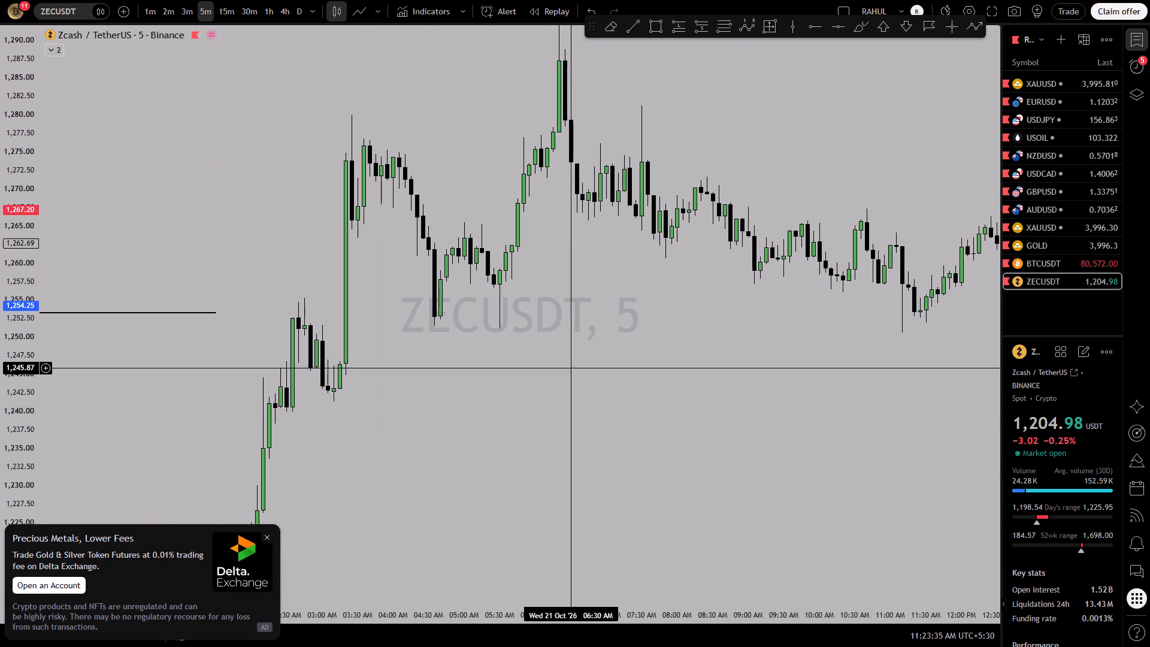
pyautogui.moveTo(571, 361); pyautogui.dragTo(577, 409)
pyautogui.scroll(1, 577, 409)
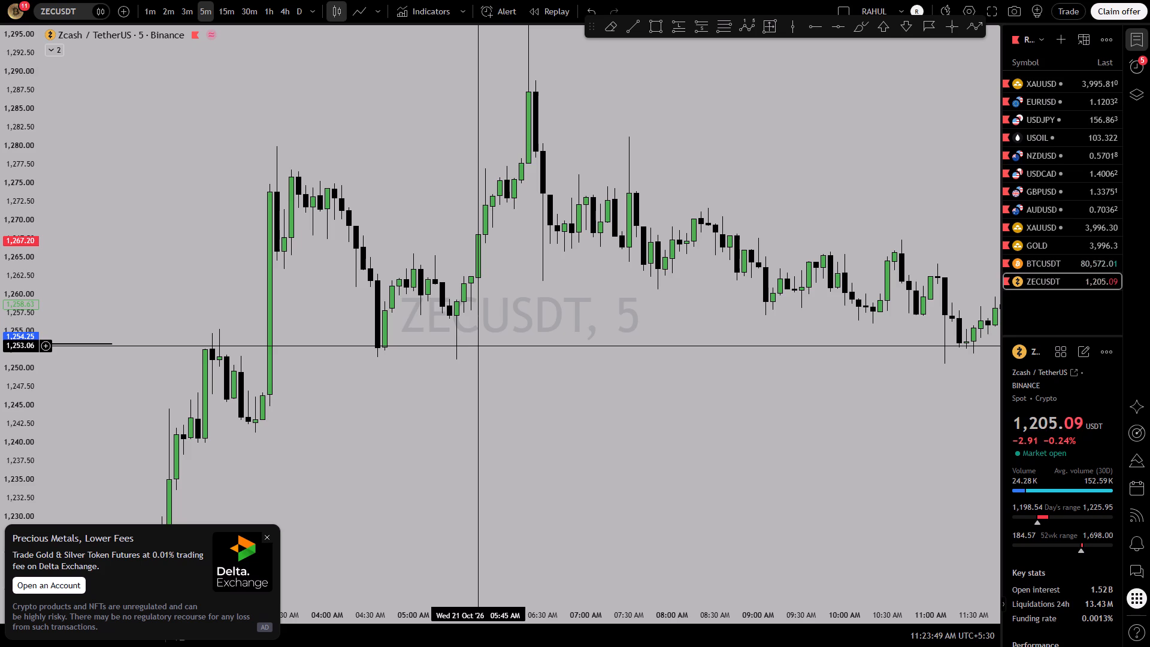
pyautogui.click(476, 346)
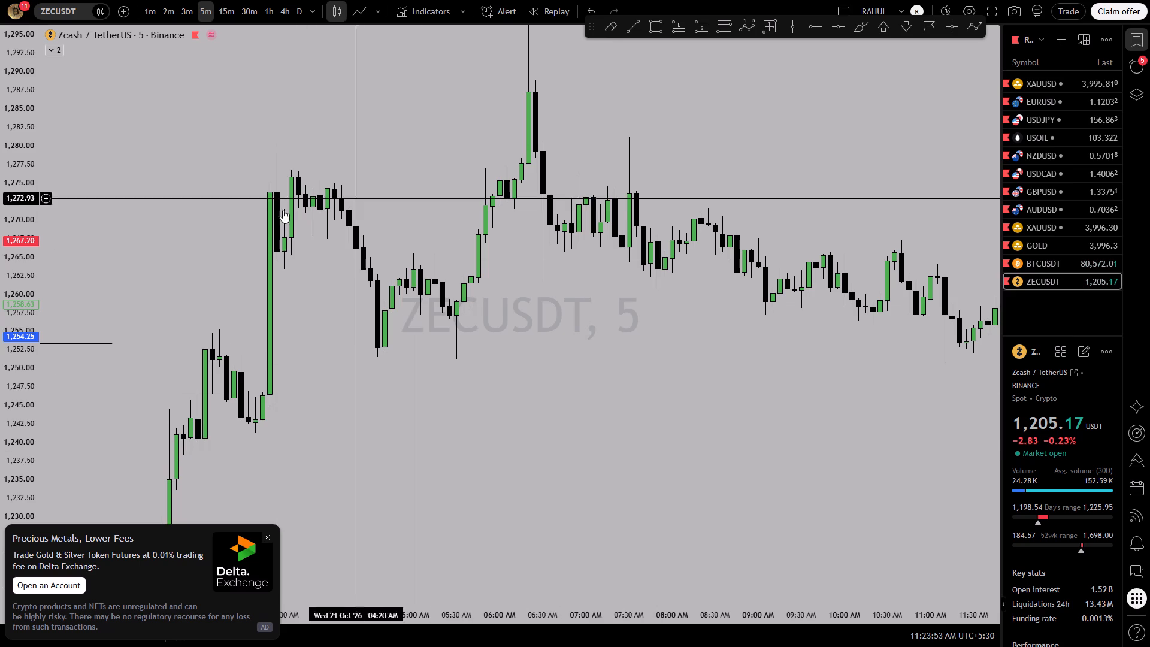
pyautogui.hscroll(-5, 338, 176)
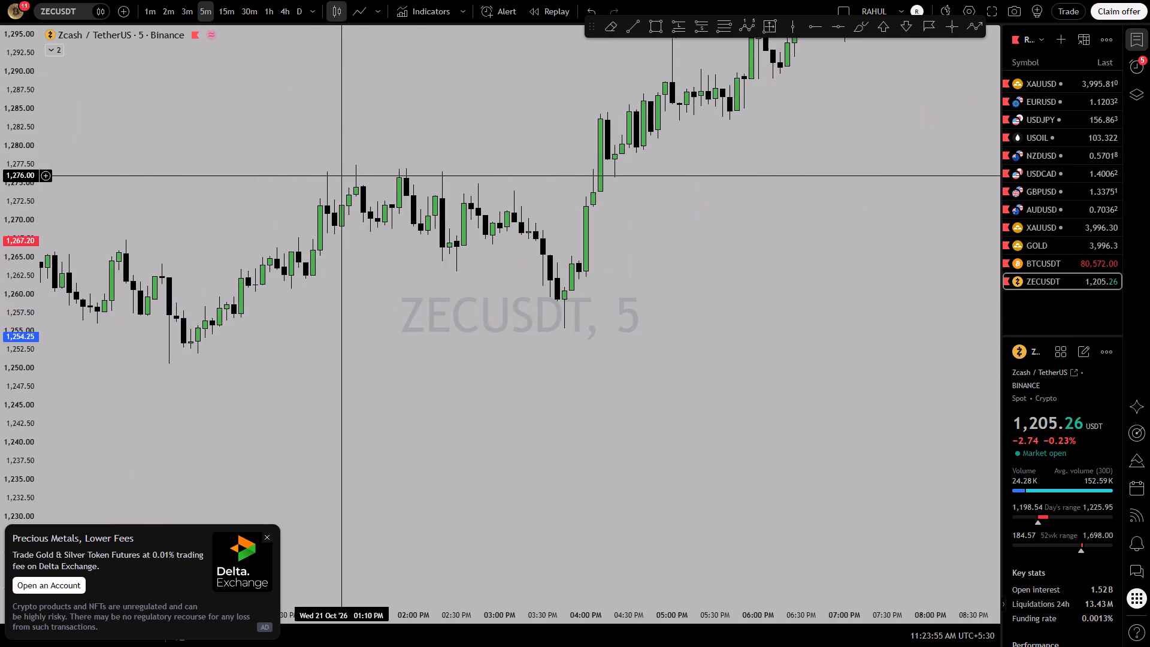
pyautogui.moveTo(338, 176); pyautogui.dragTo(314, 188)
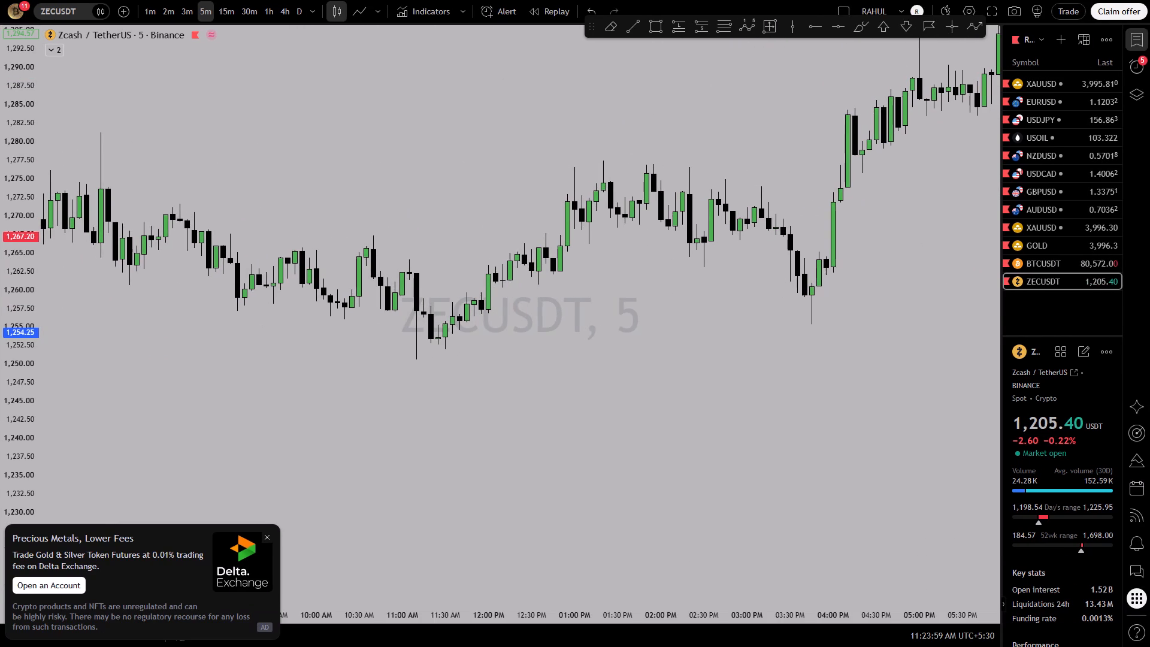
pyautogui.moveTo(644, 319); pyautogui.dragTo(682, 335)
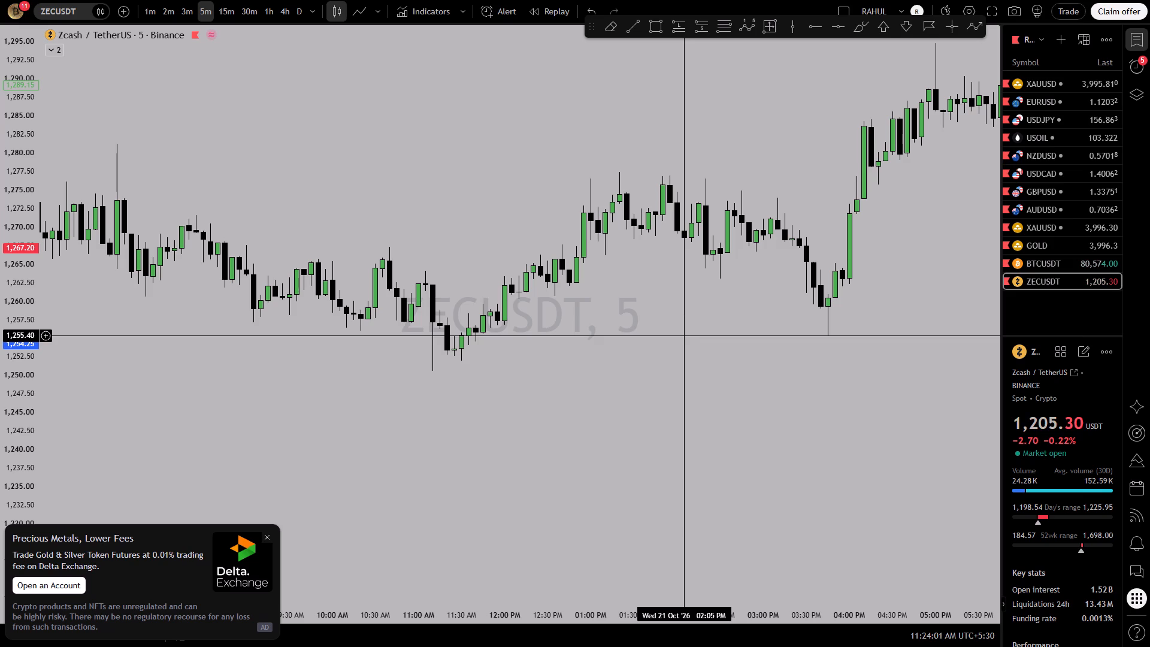
# Switch the chart to the OANDA XAUUSD gold symbol.
pyautogui.press('Down')
# Examine the 23 October price action on the 5-minute XAUUSD chart around the red "15m tjl 2" zone.
pyautogui.hscroll(-3, 682, 335)
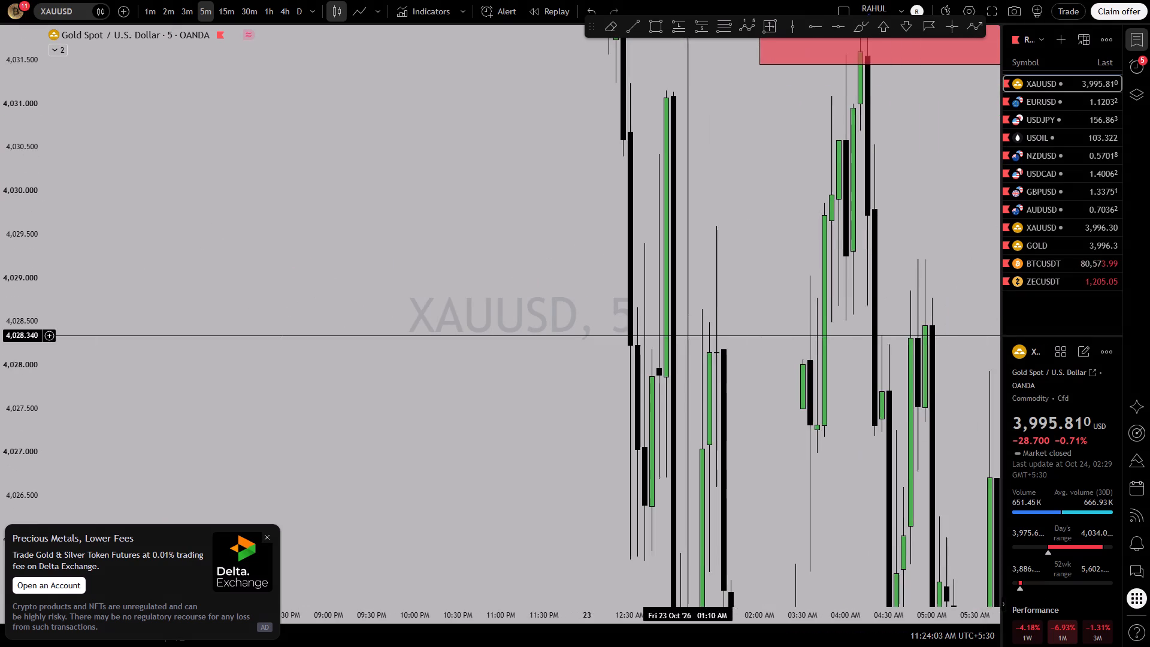
pyautogui.hscroll(-1, 682, 335)
pyautogui.scroll(-17, 0, 369)
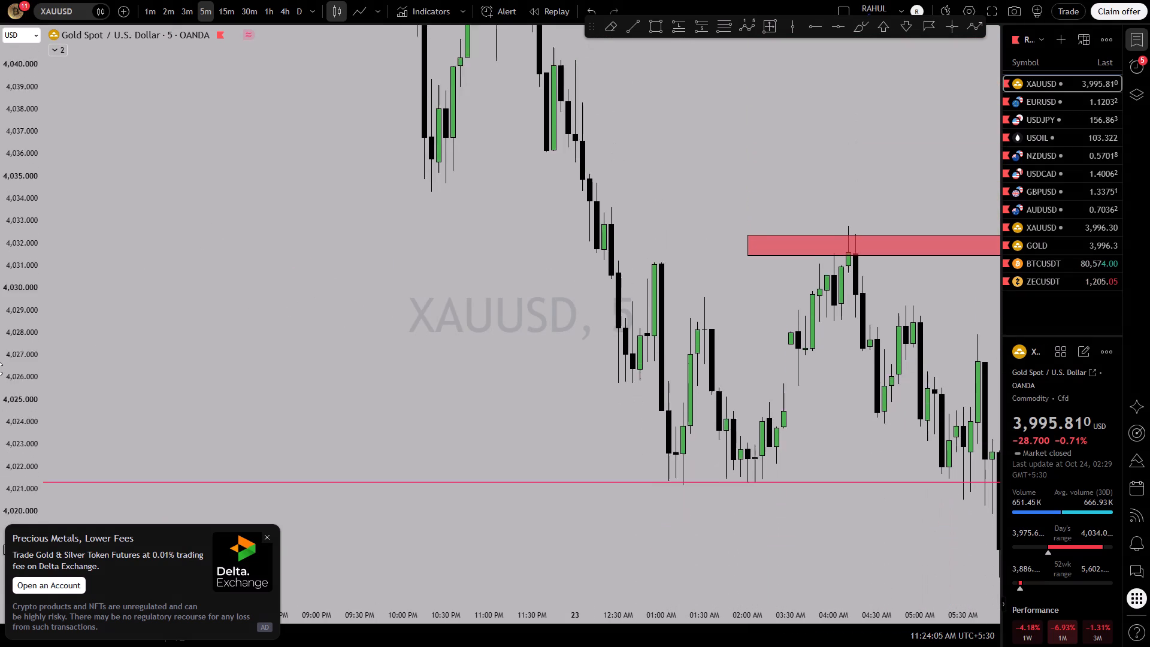
pyautogui.scroll(-3, 322, 358)
pyautogui.hscroll(-5, 322, 358)
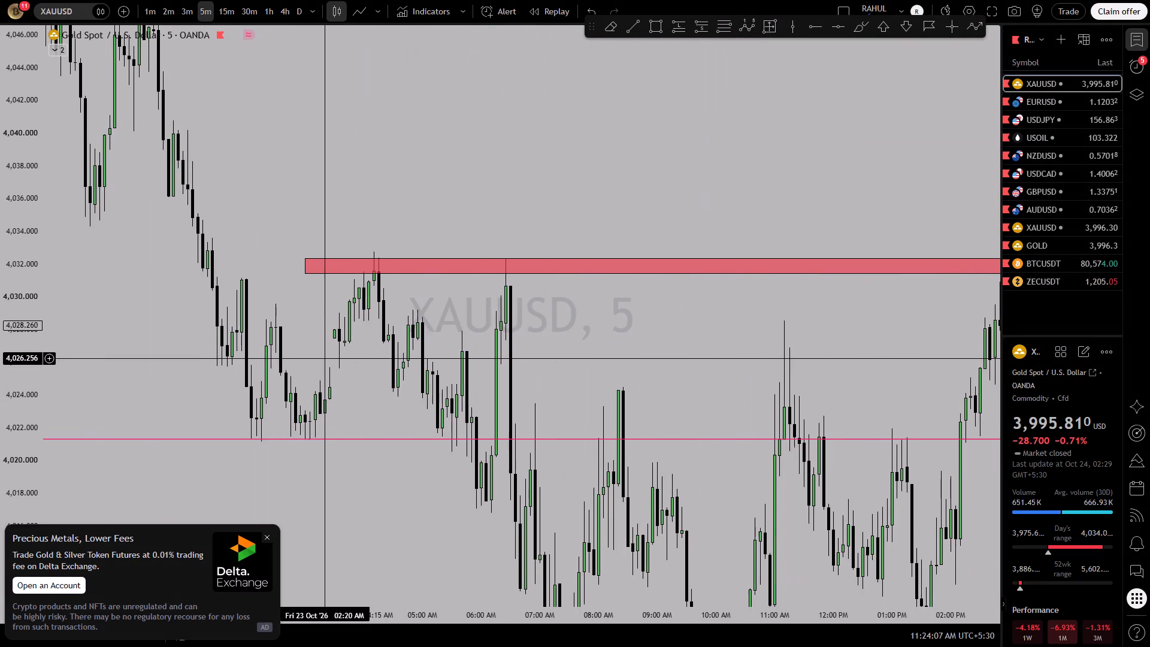
pyautogui.hscroll(-1, 322, 358)
pyautogui.moveTo(322, 358); pyautogui.dragTo(324, 288)
pyautogui.hscroll(-2, 324, 288)
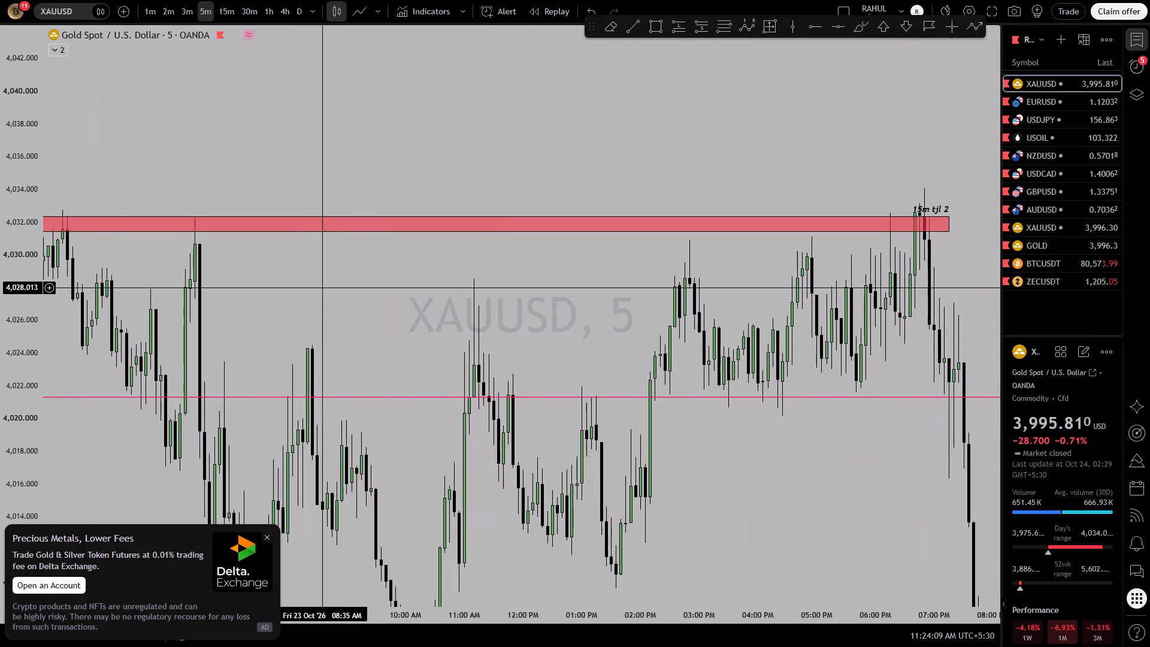
pyautogui.hscroll(-1, 324, 288)
pyautogui.scroll(1, 324, 288)
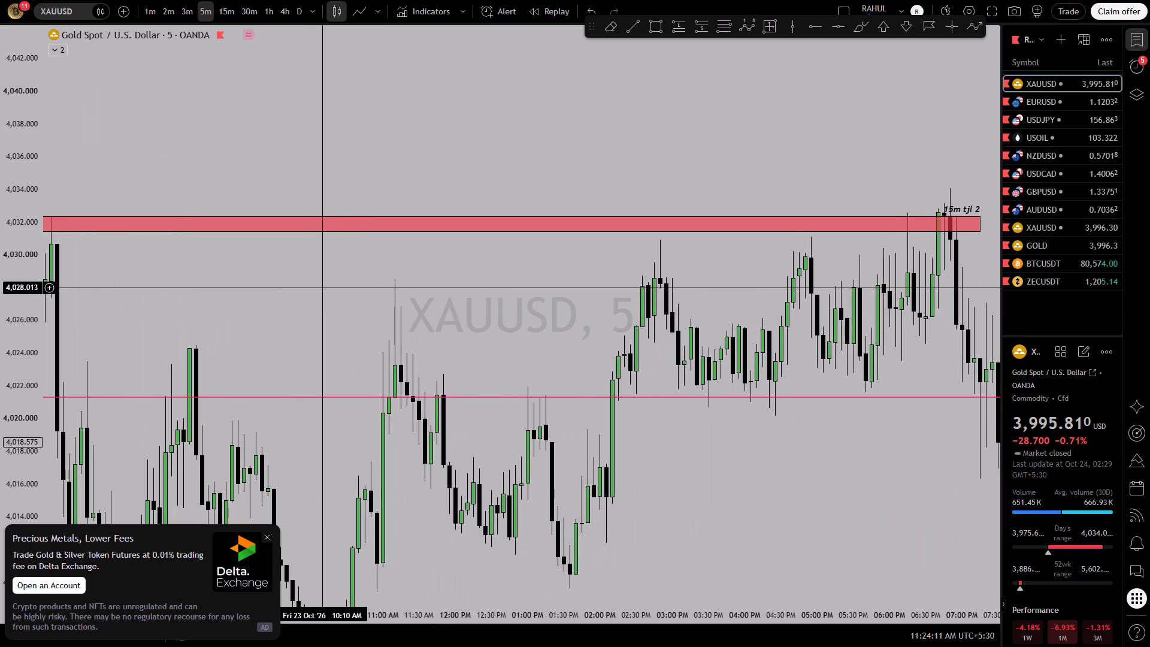
# Set the XAUUSD chart to the 1-minute timeframe.
pyautogui.press('1')
pyautogui.press('Return')
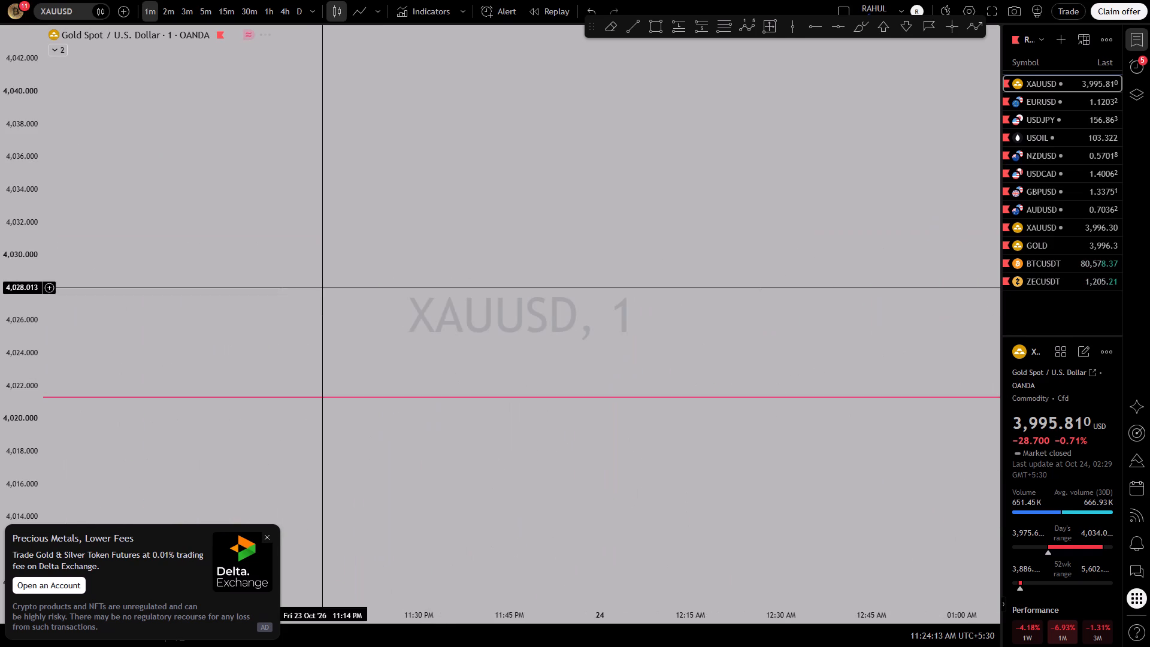
pyautogui.scroll(-11, 609, 270)
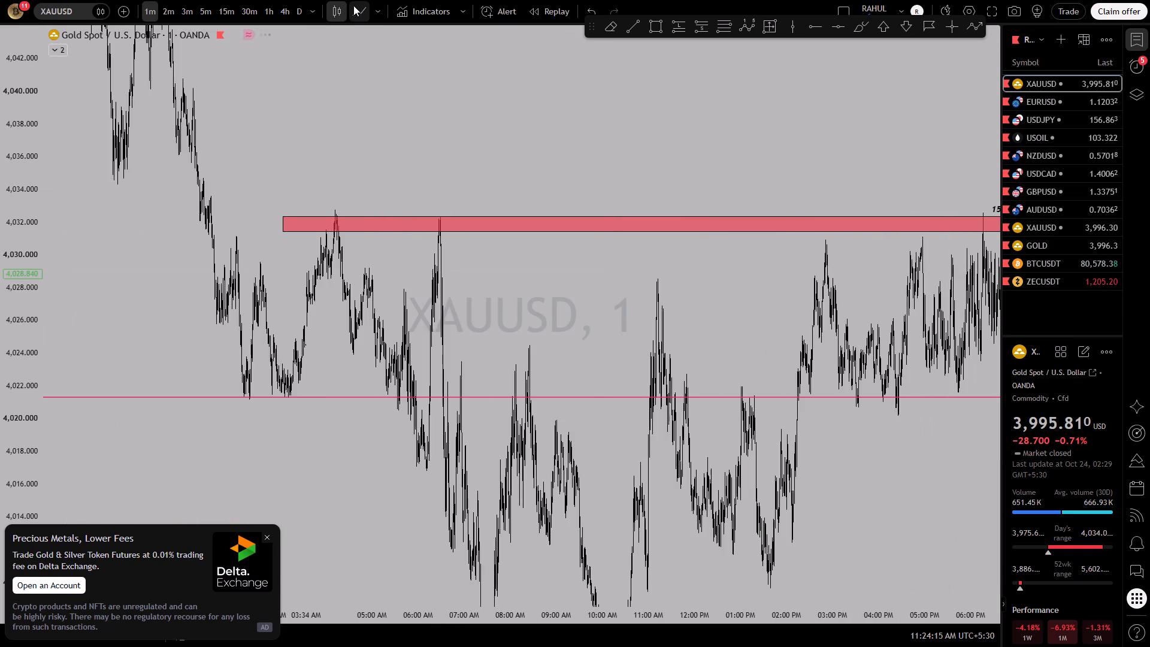
# Change the XAUUSD chart style from candles to a line.
pyautogui.click(353, 5)
# Examine the line chart's swing highs near the end of the red "15m tjl 2" zone on 23 October.
pyautogui.scroll(3, 777, 256)
pyautogui.hscroll(-3, 777, 256)
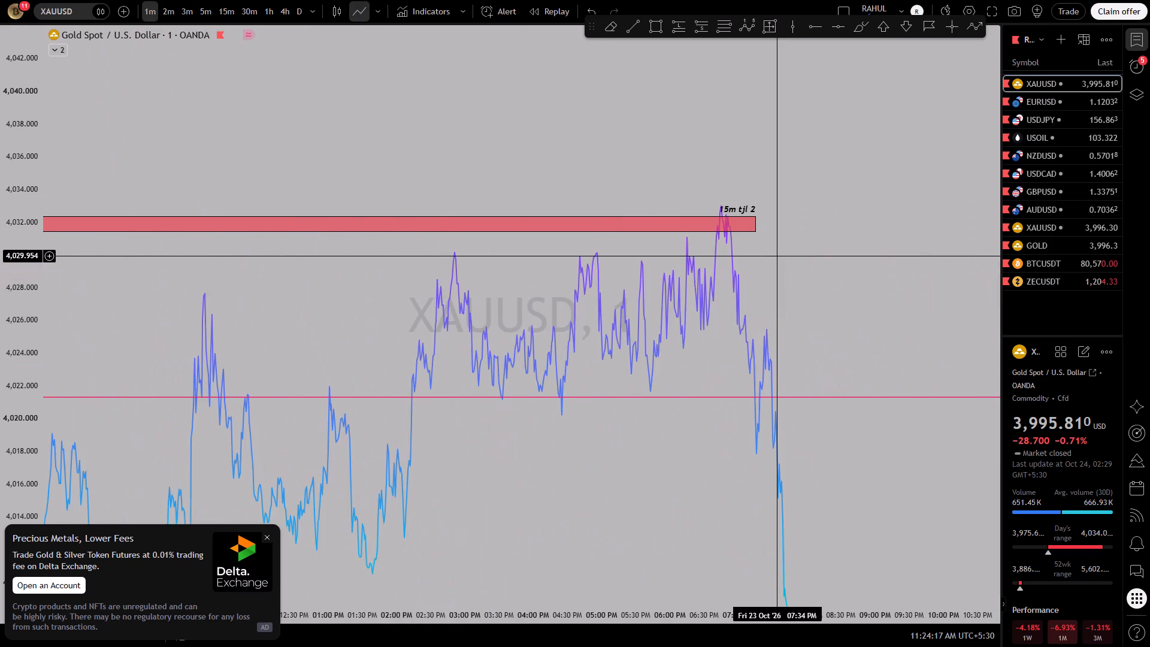
pyautogui.scroll(6, 777, 256)
pyautogui.scroll(3, 0, 285)
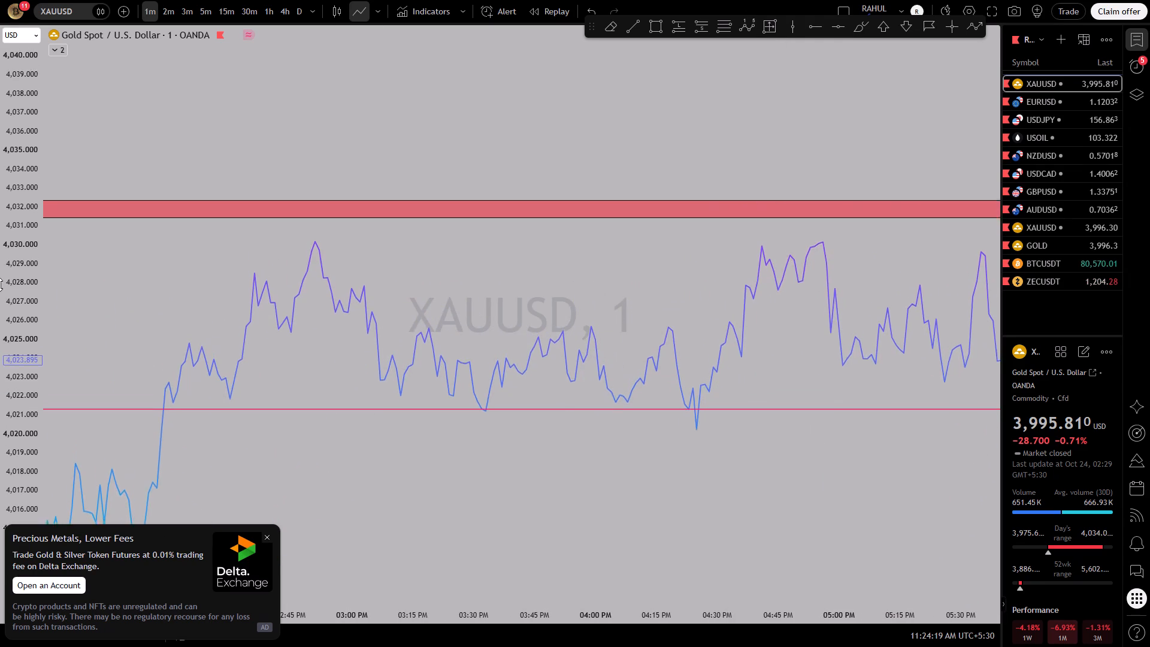
pyautogui.scroll(3, 0, 285)
pyautogui.scroll(3, 467, 253)
pyautogui.hscroll(-1, 467, 253)
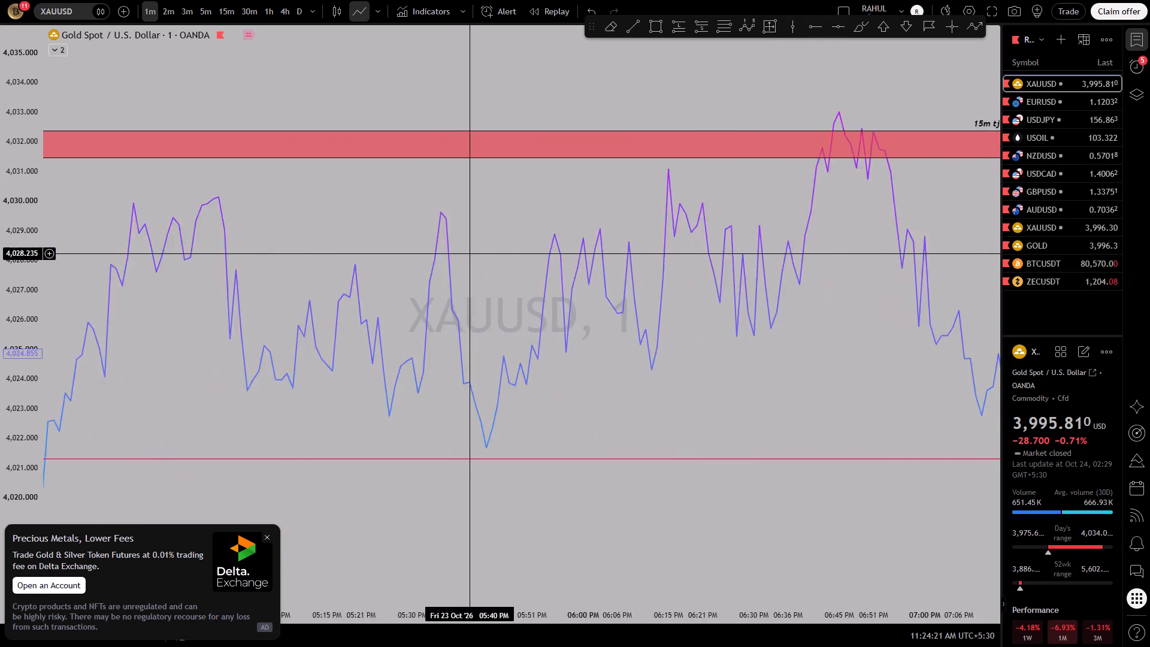
pyautogui.hscroll(-2, 467, 253)
pyautogui.click(467, 253)
pyautogui.moveTo(376, 217); pyautogui.dragTo(557, 269)
pyautogui.click(603, 212)
pyautogui.scroll(2, 603, 212)
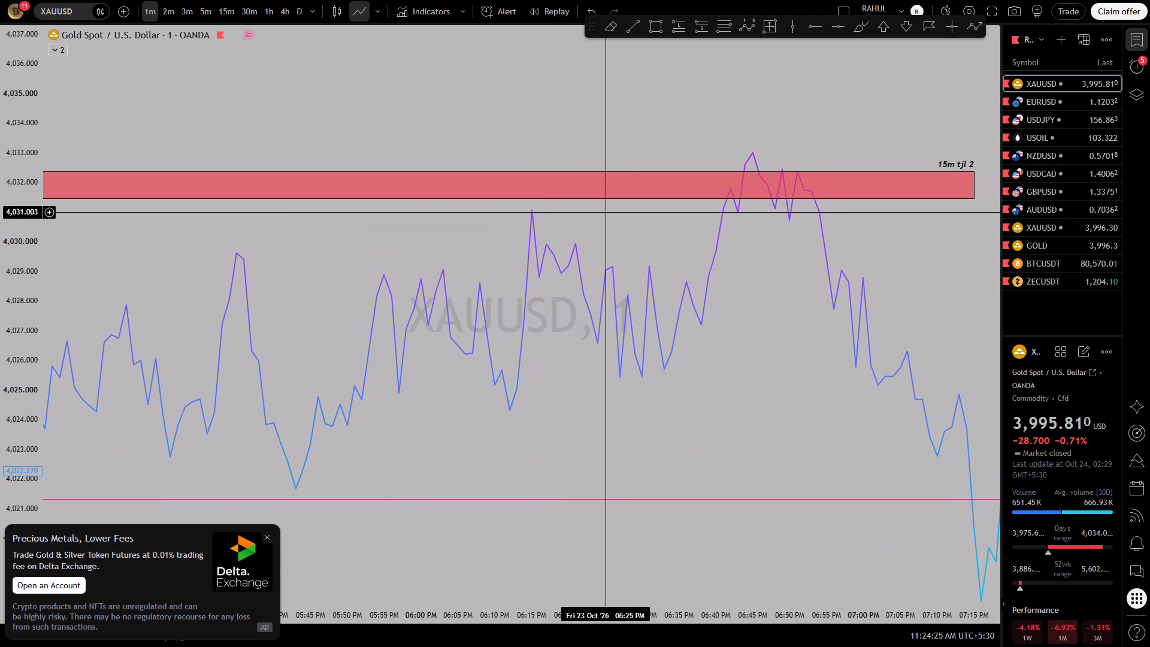
pyautogui.moveTo(724, 155); pyautogui.dragTo(512, 188)
# Draw a horizontal trend line at about 4,032.98 from the 06:45 PM peak above the red zone to 06:56 PM.
pyautogui.click(621, 17)
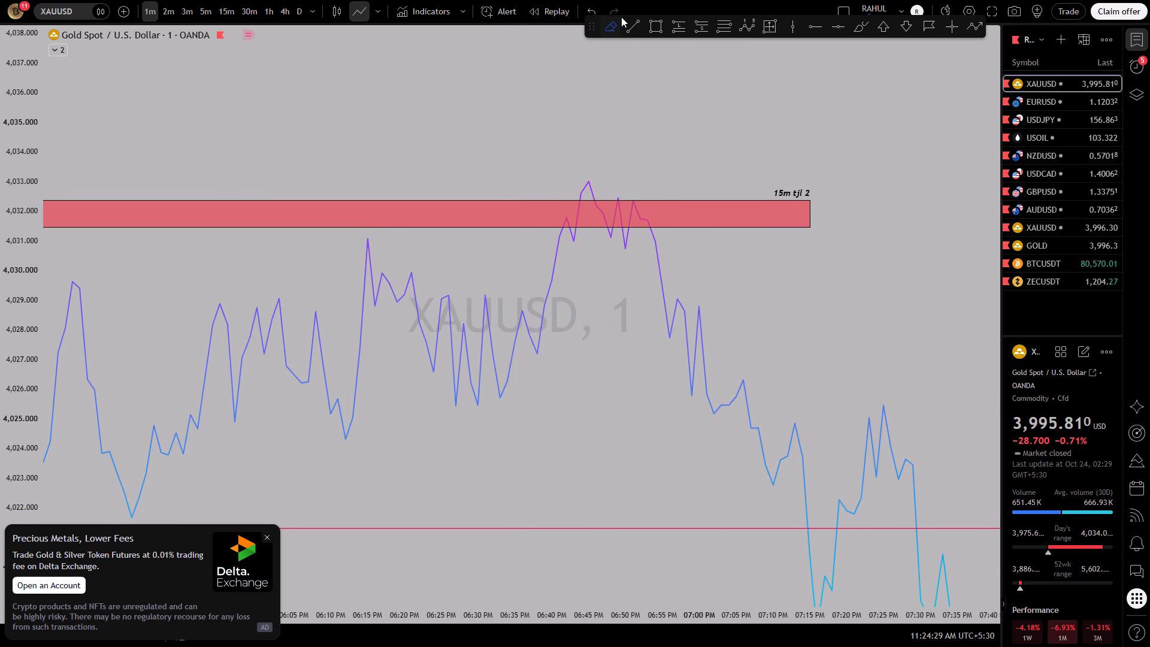
pyautogui.click(631, 26)
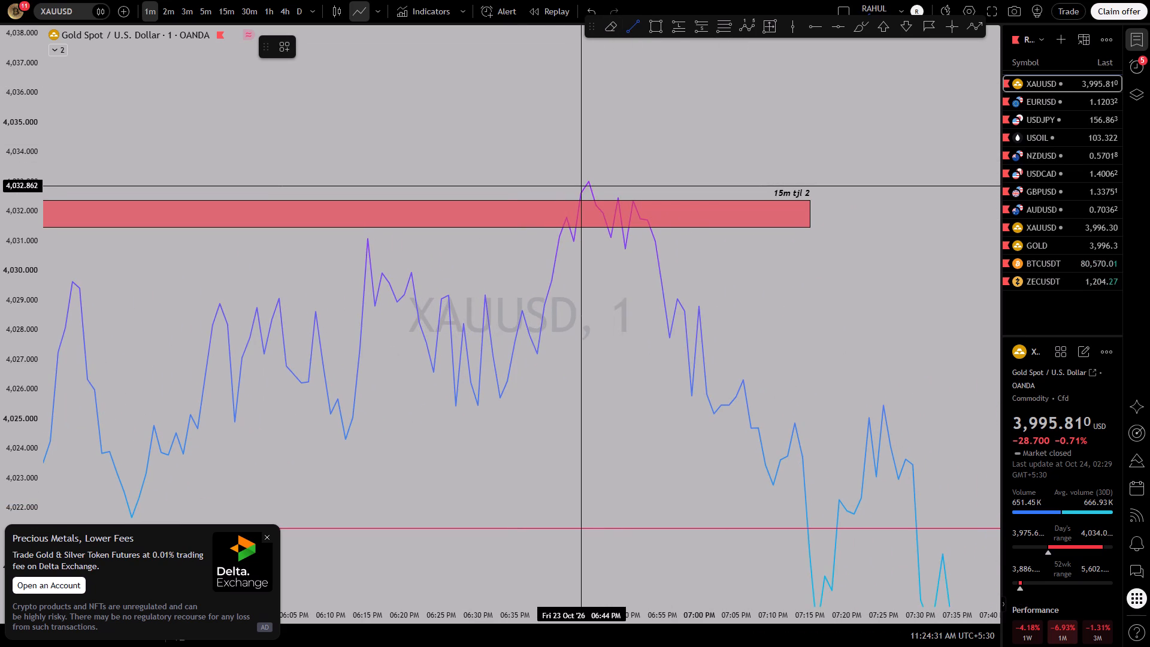
pyautogui.click(585, 182)
pyautogui.hscroll(-1, 585, 182)
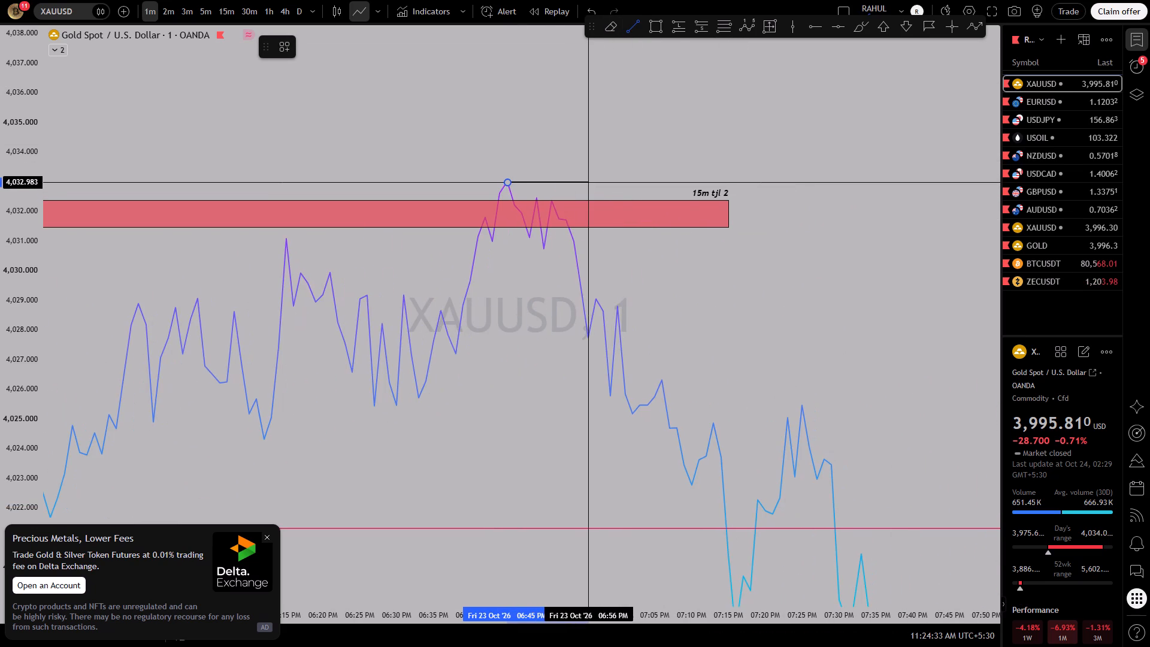
pyautogui.click(585, 182)
pyautogui.click(624, 19)
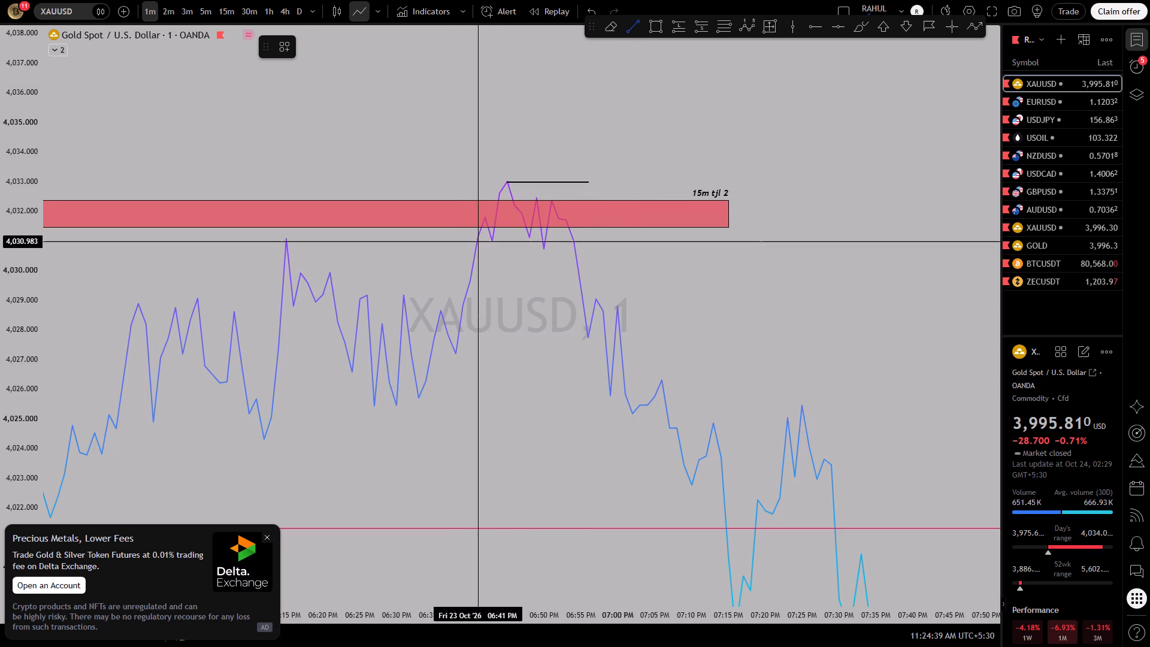
pyautogui.rightClick(641, 298)
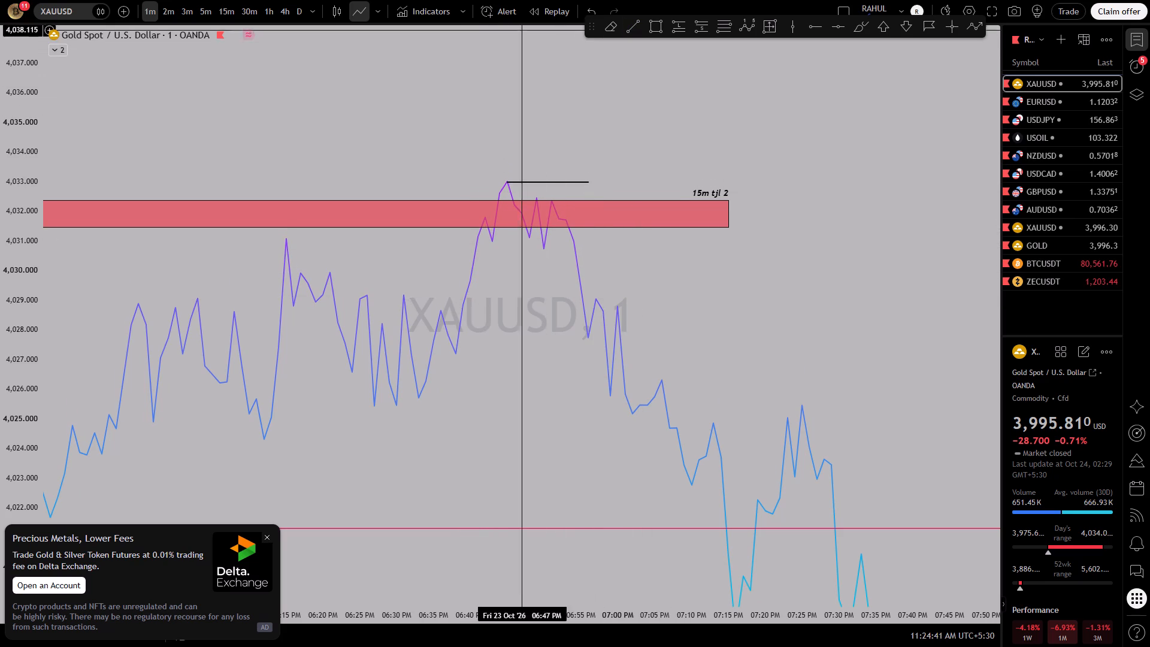
# Change the XAUUSD chart style back to candles.
pyautogui.click(334, 15)
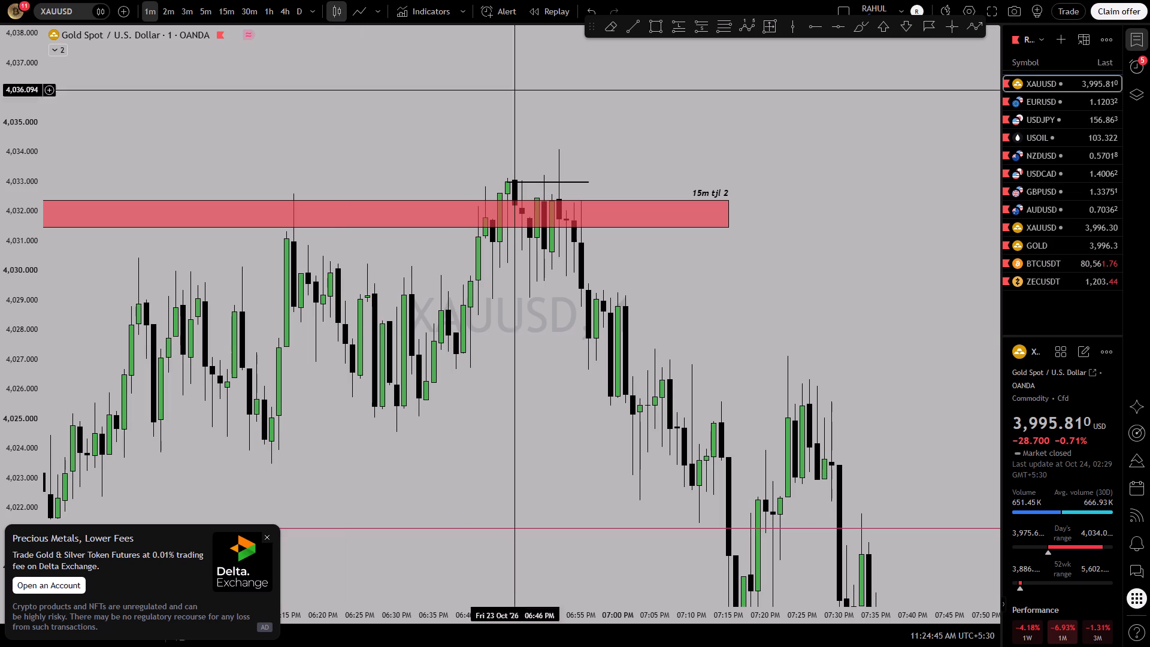
pyautogui.moveTo(285, 236); pyautogui.dragTo(346, 238)
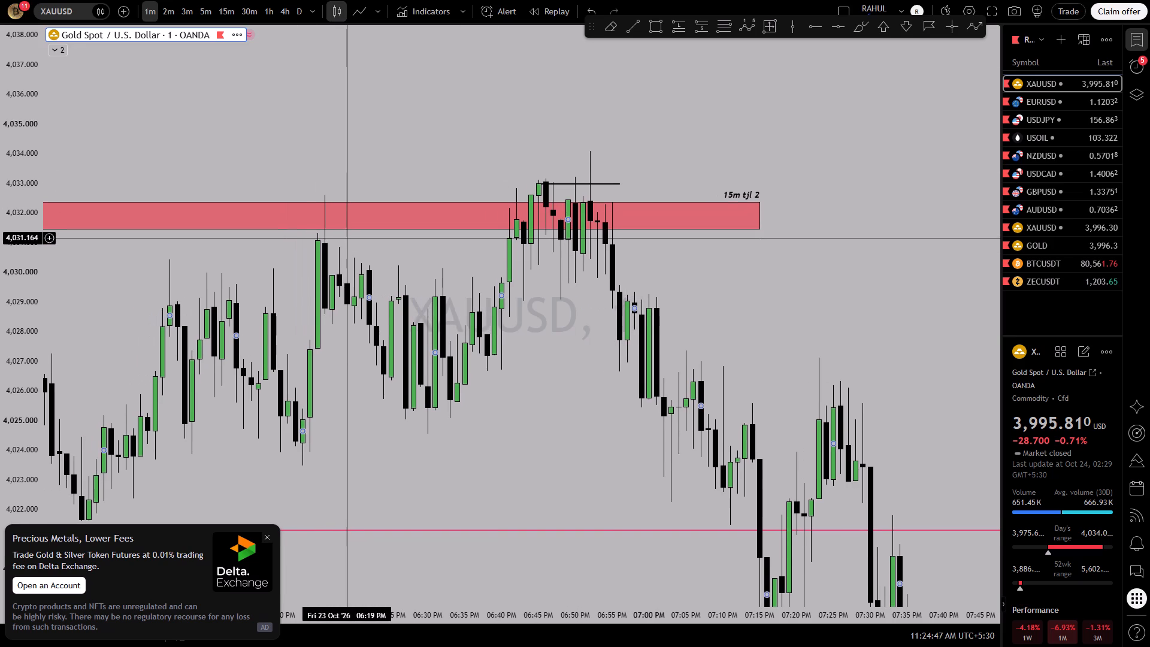
pyautogui.click(385, 275)
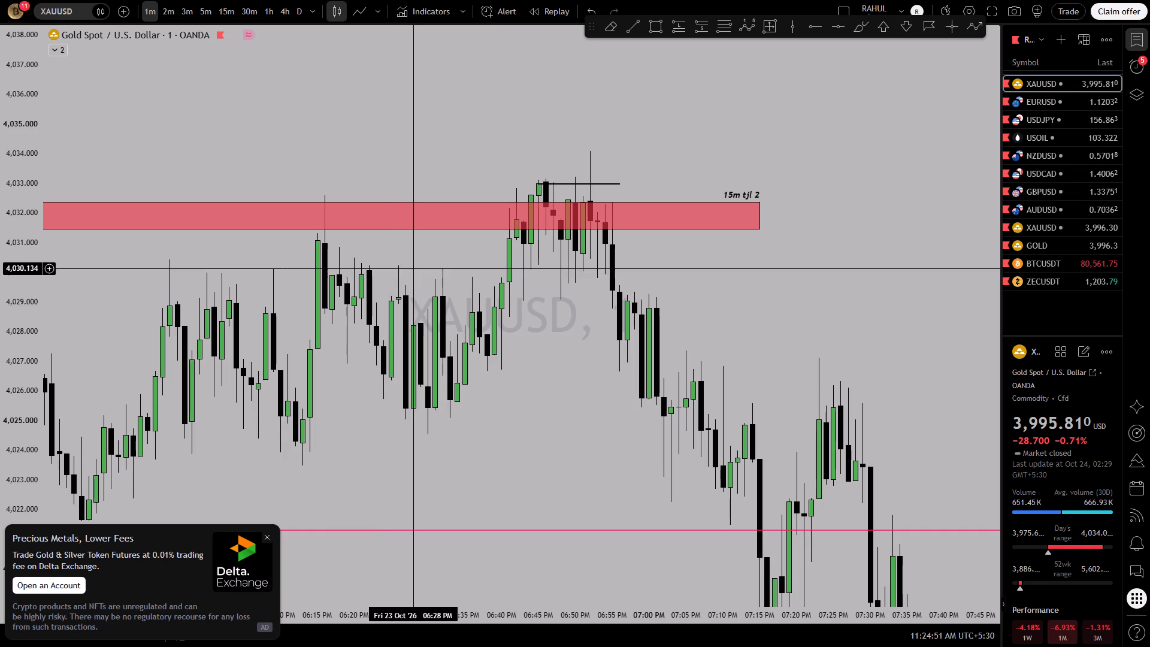
pyautogui.click(413, 264)
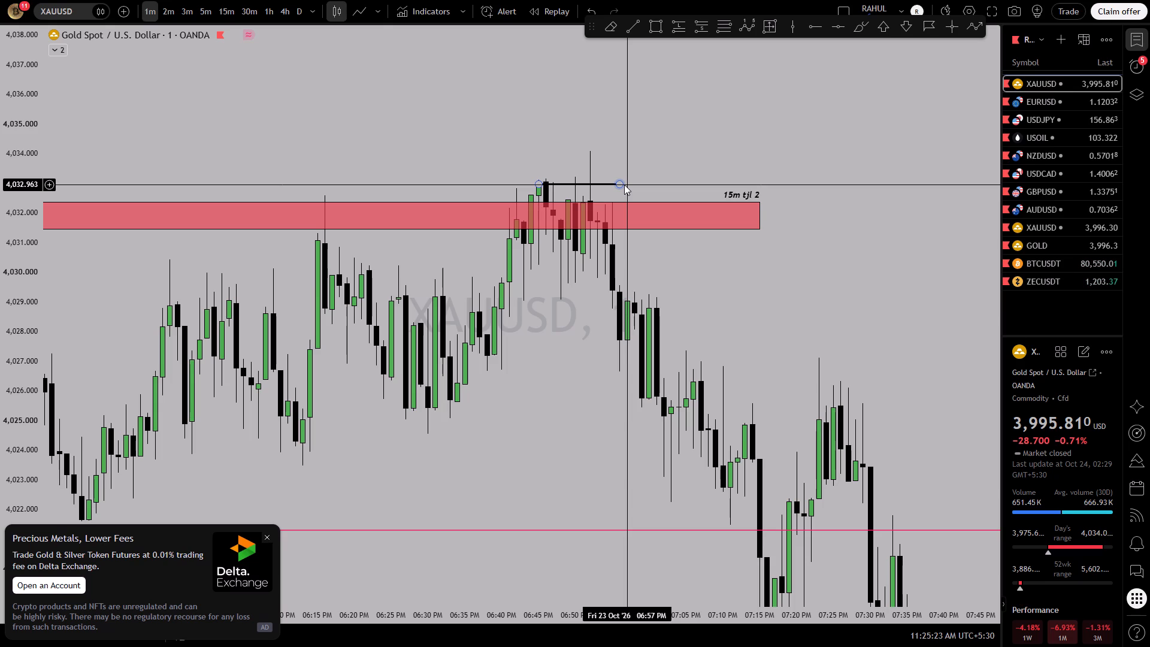
# Shorten the trend line above the red zone by moving its end point to 06:55 PM.
pyautogui.click(624, 185)
pyautogui.moveTo(624, 185); pyautogui.dragTo(615, 182)
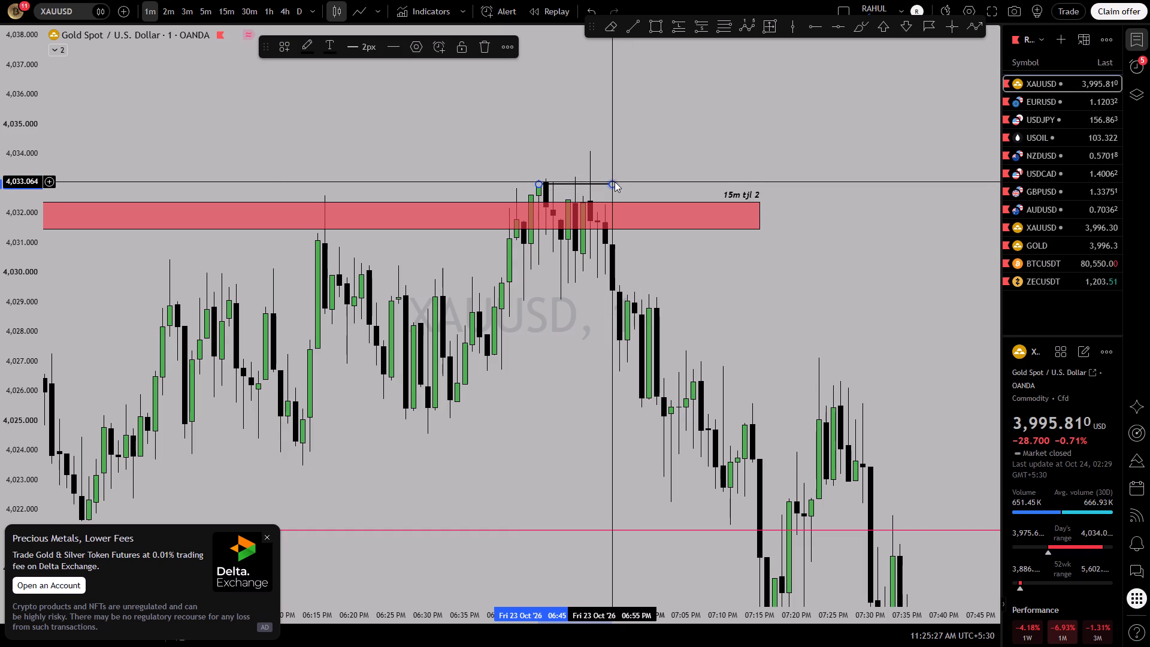
pyautogui.keyDown('shift'); pyautogui.click(615, 182); pyautogui.keyUp('shift')
pyautogui.click(695, 171)
pyautogui.click(695, 171)
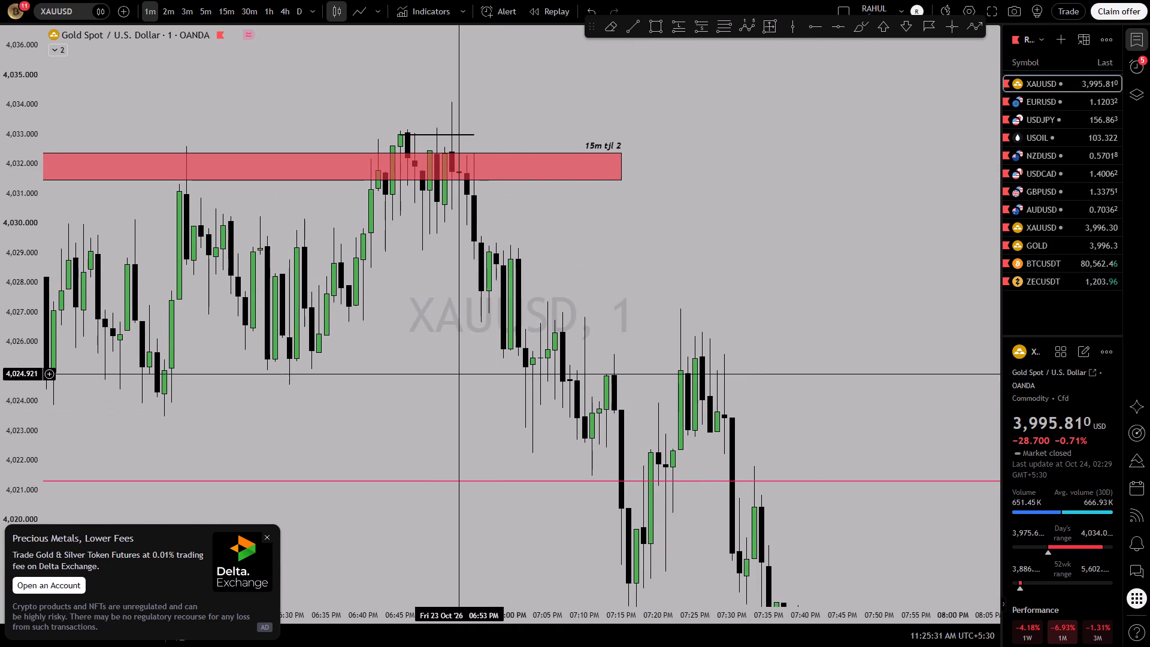
# Examine the 1-minute candles around 06:53 PM beneath the trend line and the drop out of the red zone.
pyautogui.click(458, 371)
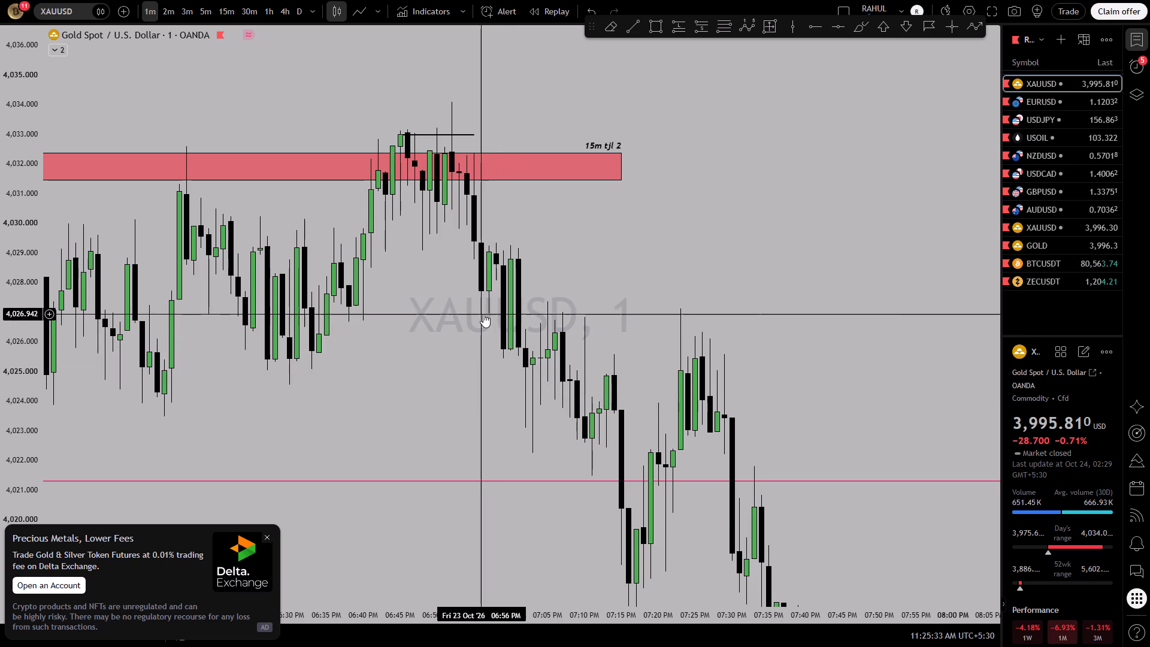
pyautogui.scroll(2, 483, 314)
pyautogui.scroll(4, 0, 304)
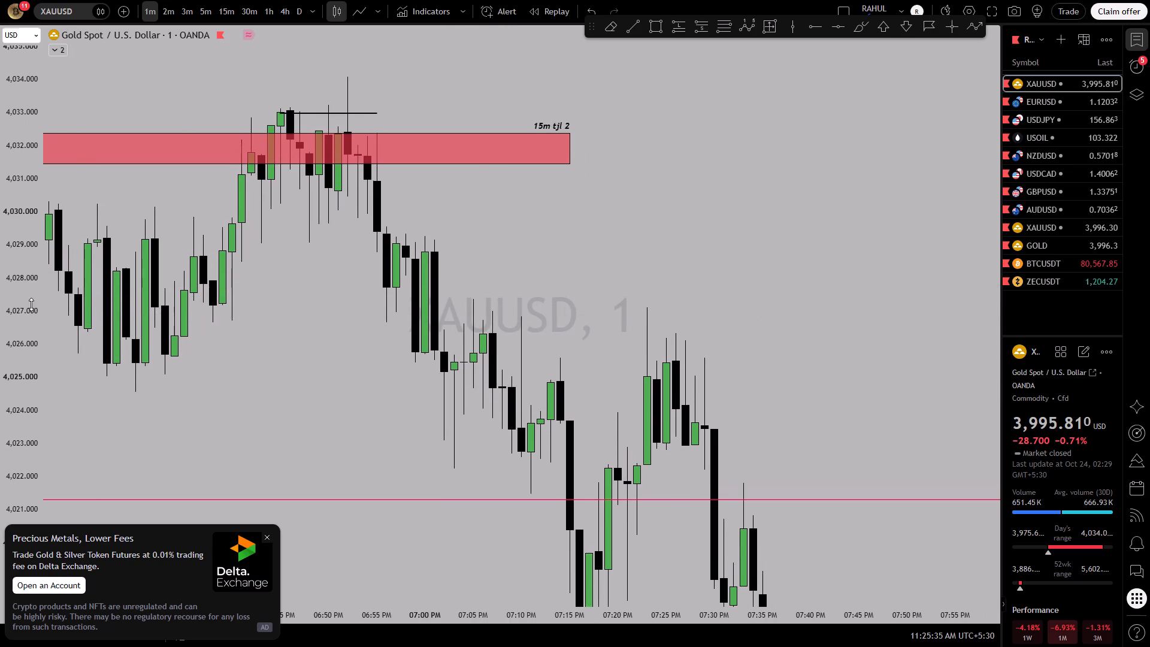
pyautogui.click(364, 243)
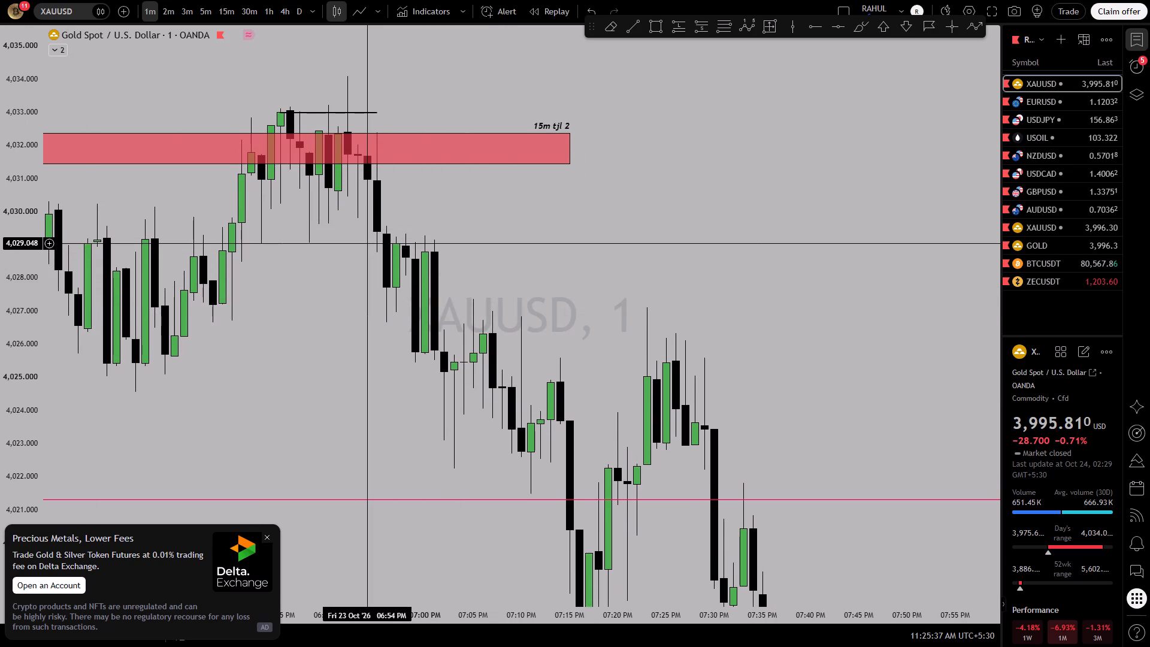
pyautogui.click(362, 243)
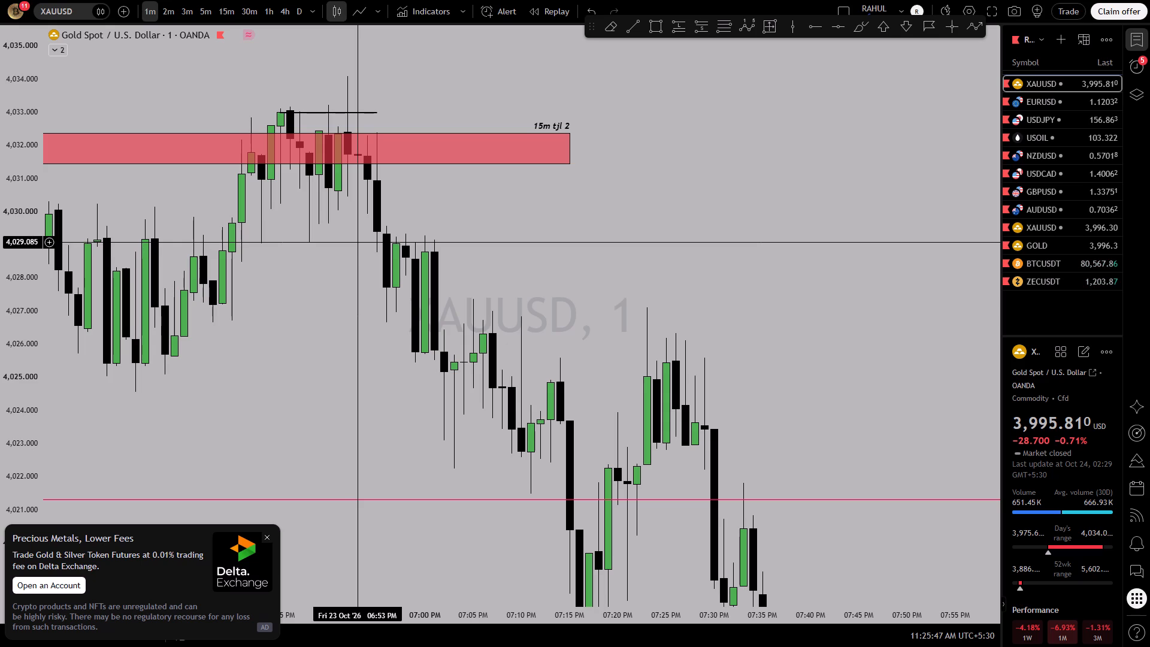
pyautogui.click(362, 242)
pyautogui.click(362, 242)
pyautogui.tripleClick(362, 242)
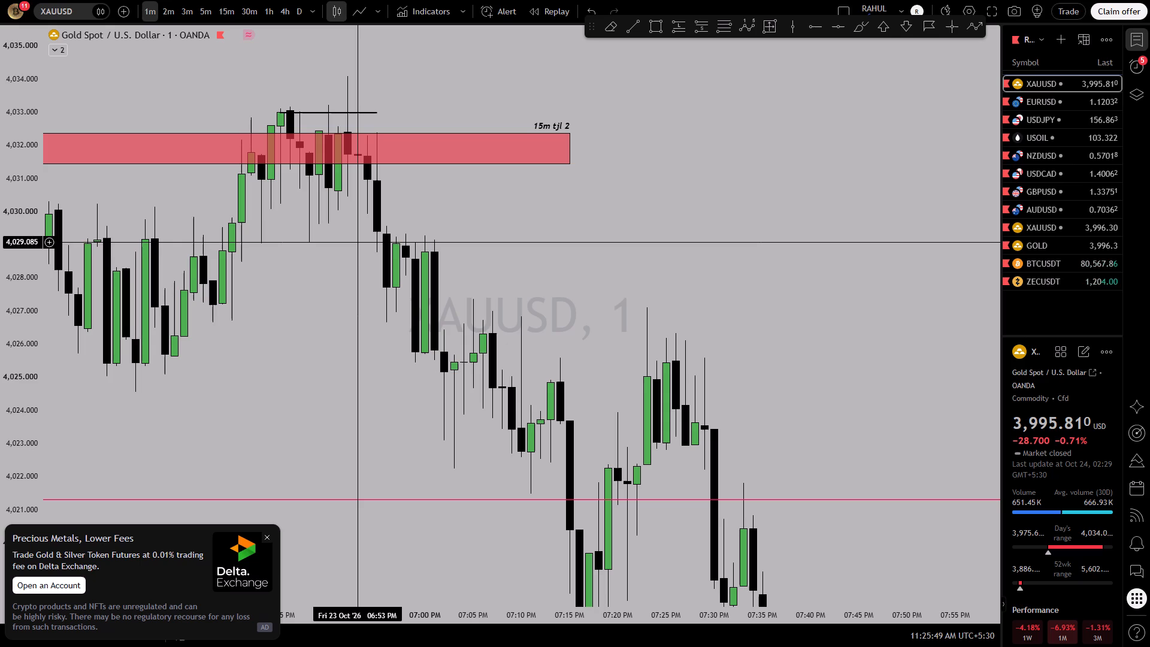
pyautogui.tripleClick(362, 242)
pyautogui.doubleClick(362, 242)
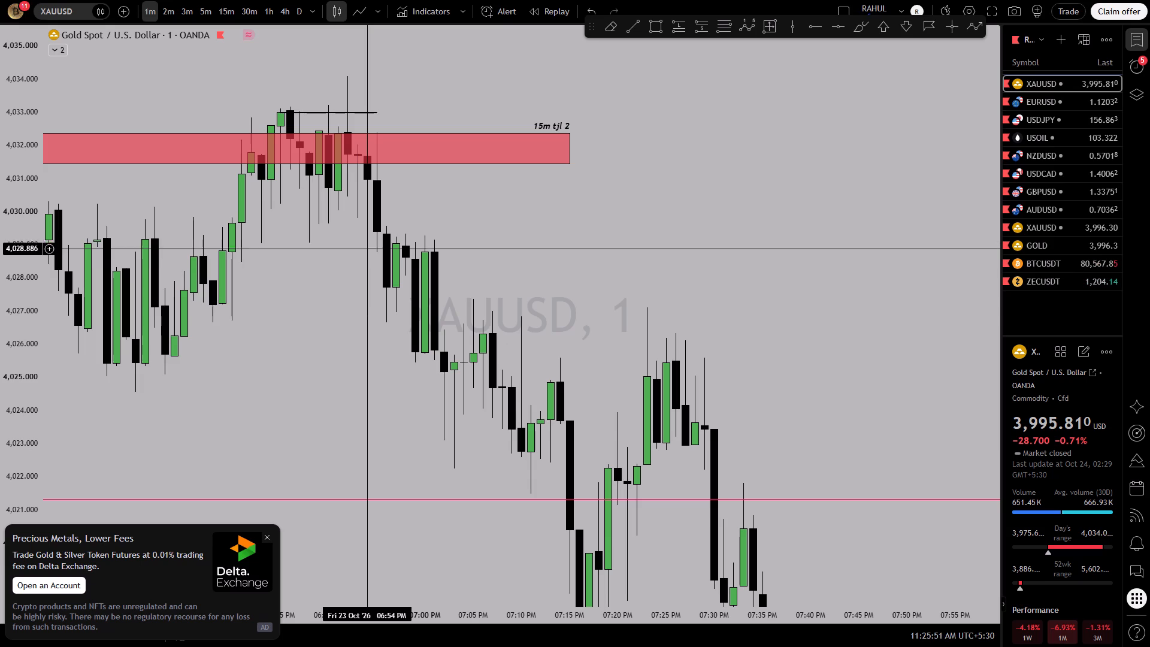
pyautogui.moveTo(365, 259); pyautogui.dragTo(359, 249)
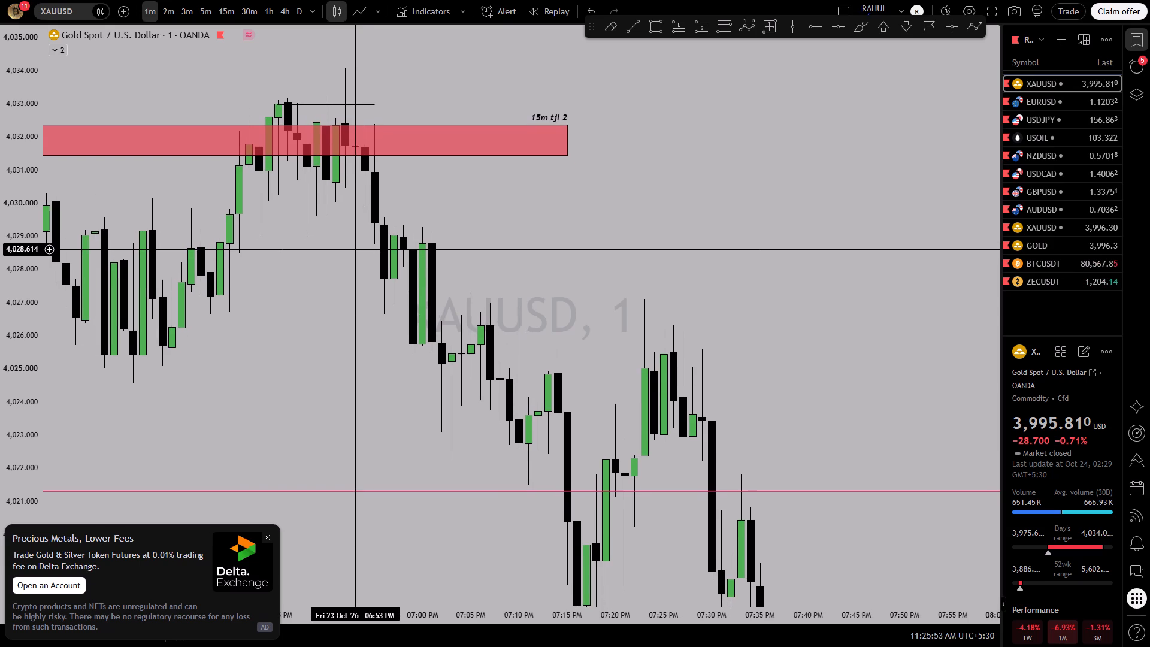
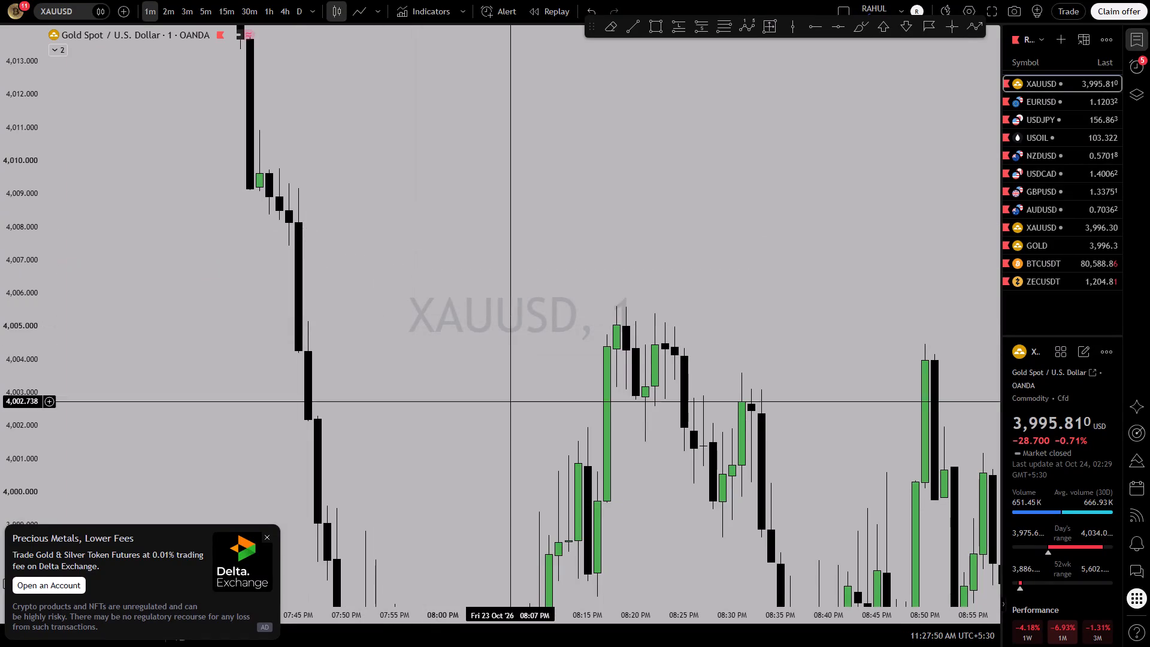
# Examine the 1-minute sell-off down to the low near 08:00 PM, comparing the candle and line chart styles.
pyautogui.moveTo(506, 408); pyautogui.dragTo(413, 200)
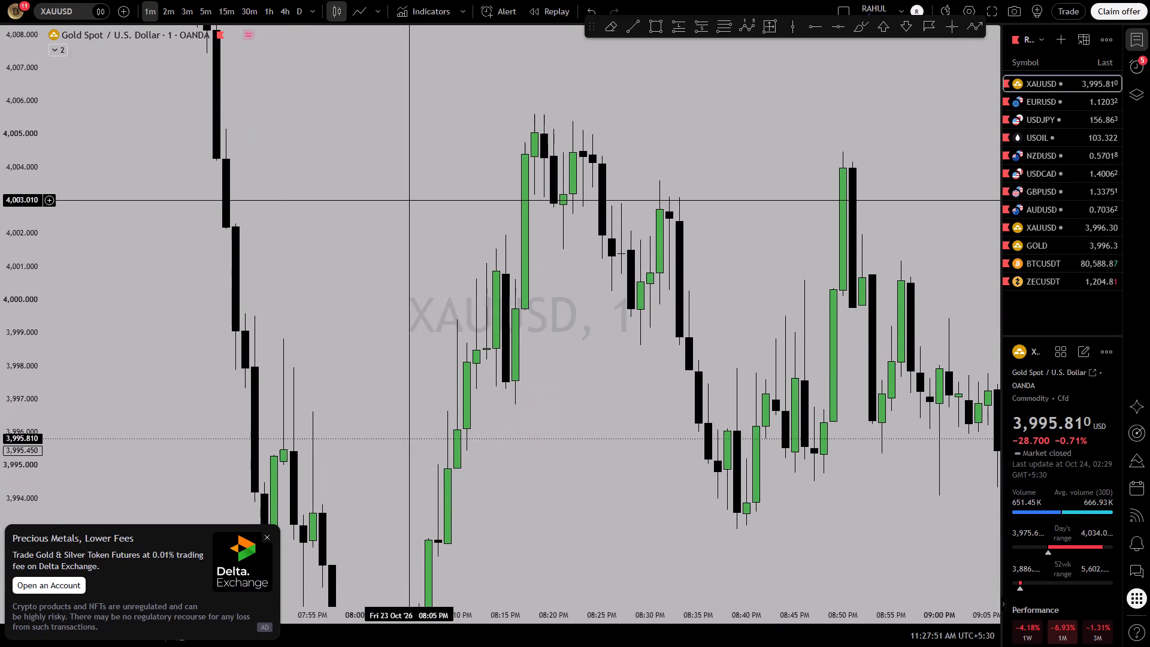
pyautogui.moveTo(422, 572); pyautogui.dragTo(406, 432)
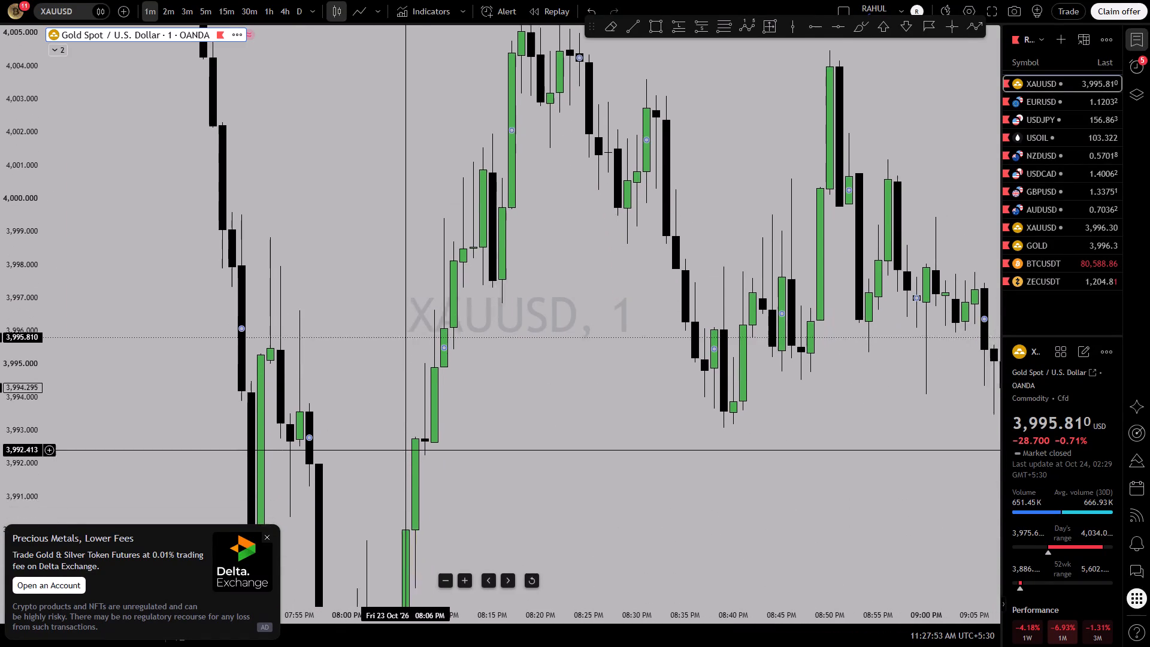
pyautogui.moveTo(406, 432); pyautogui.dragTo(394, 347)
pyautogui.moveTo(410, 457); pyautogui.dragTo(373, 305)
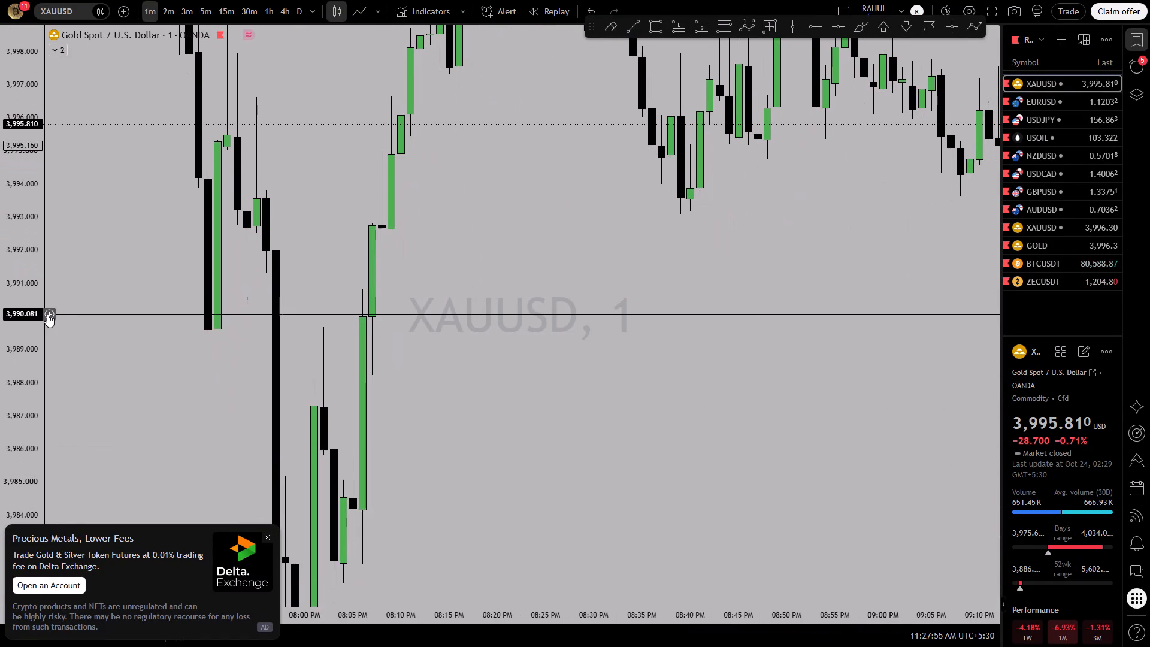
pyautogui.scroll(-9, 0, 287)
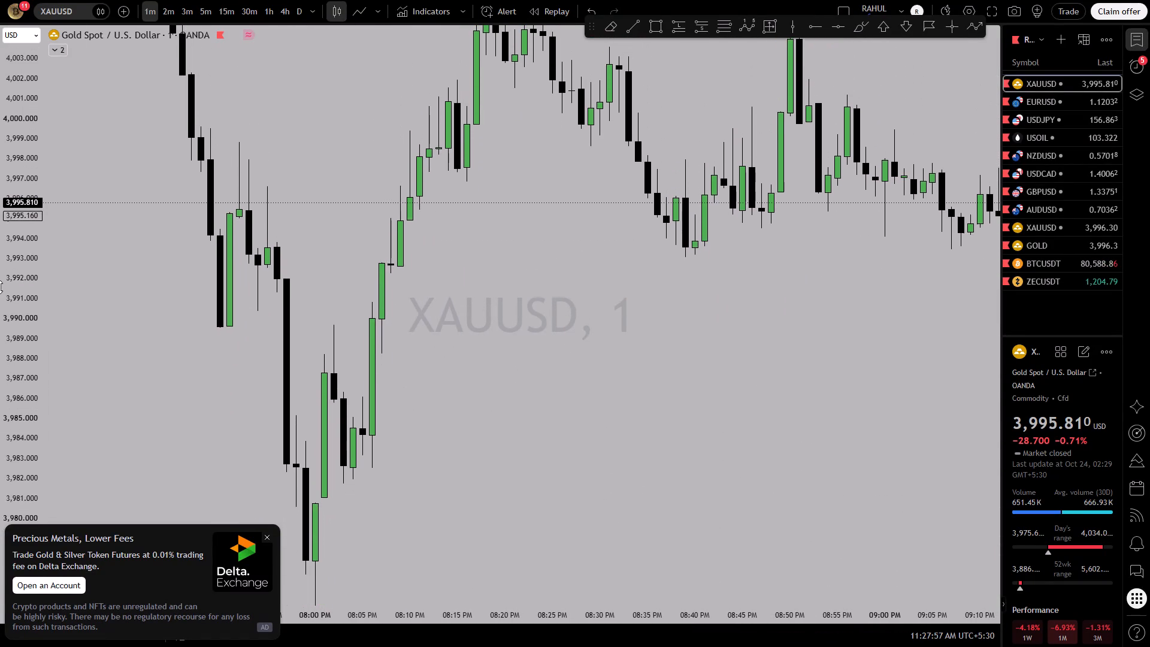
pyautogui.click(265, 538)
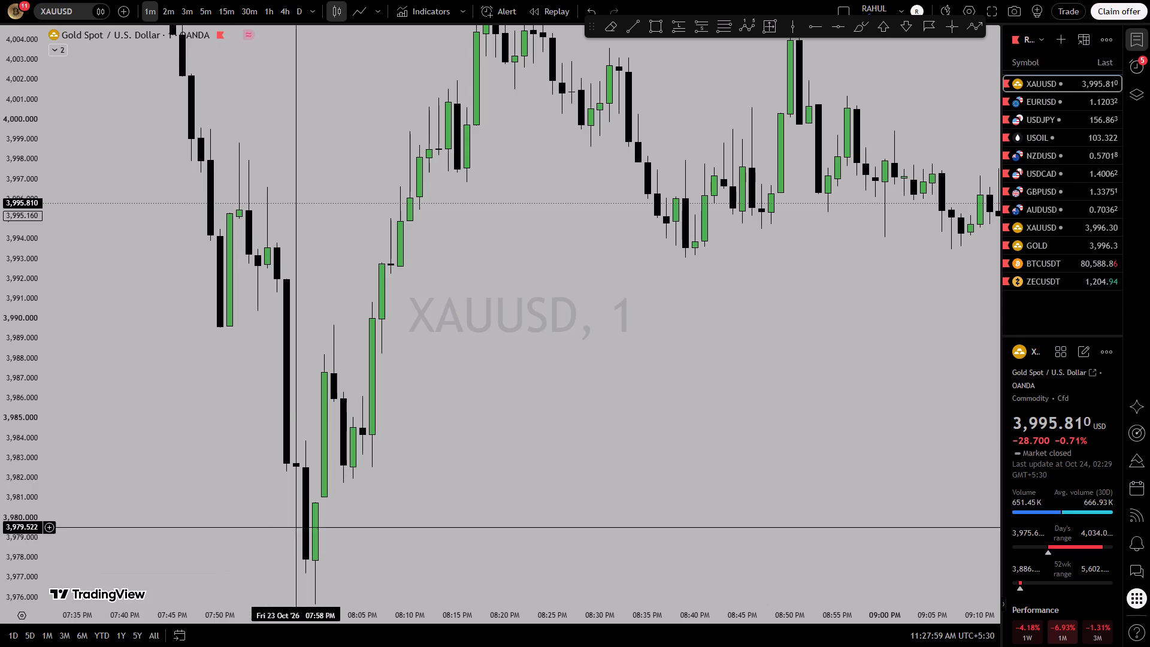
pyautogui.moveTo(409, 494); pyautogui.dragTo(345, 346)
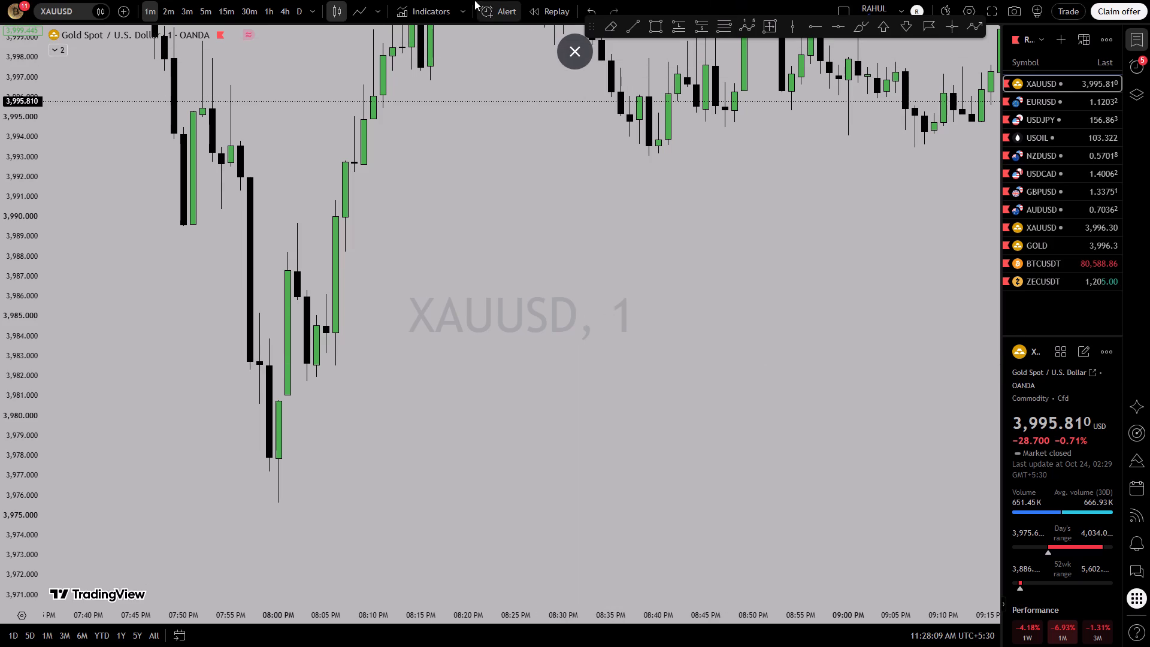
pyautogui.click(358, 13)
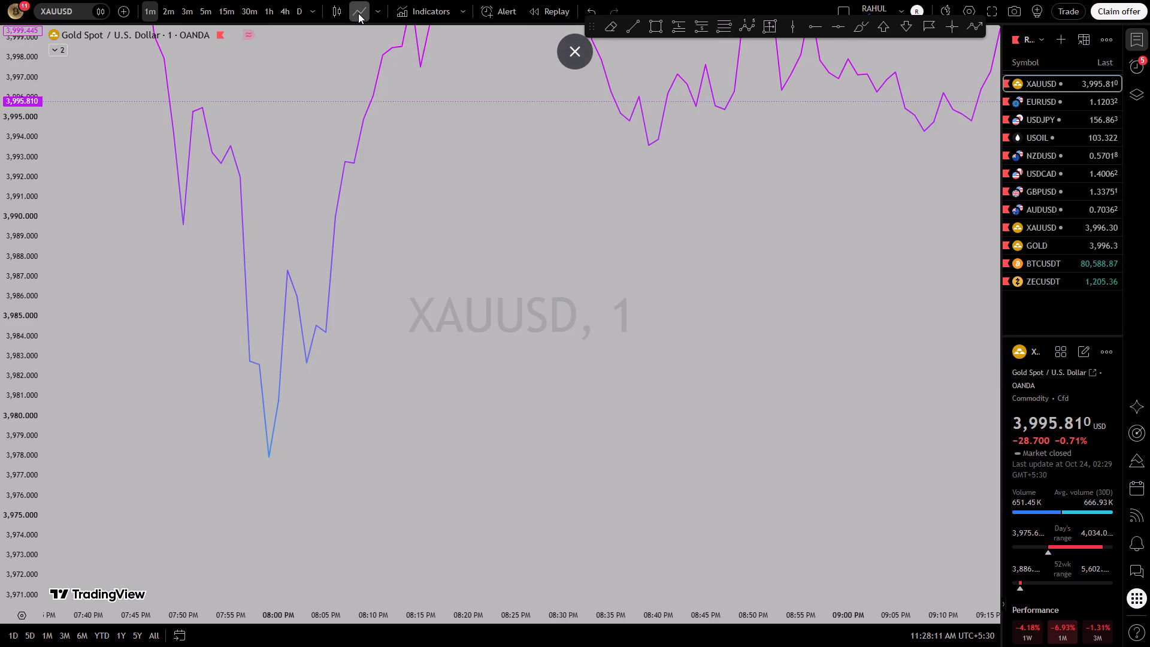
pyautogui.click(335, 11)
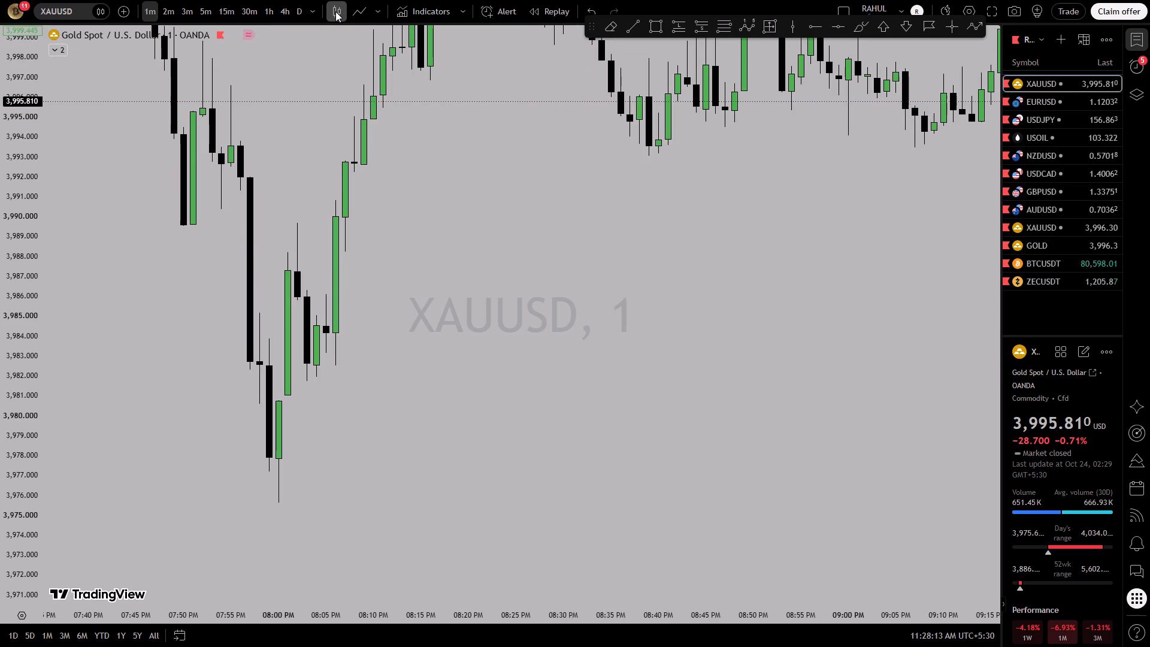
pyautogui.click(261, 369)
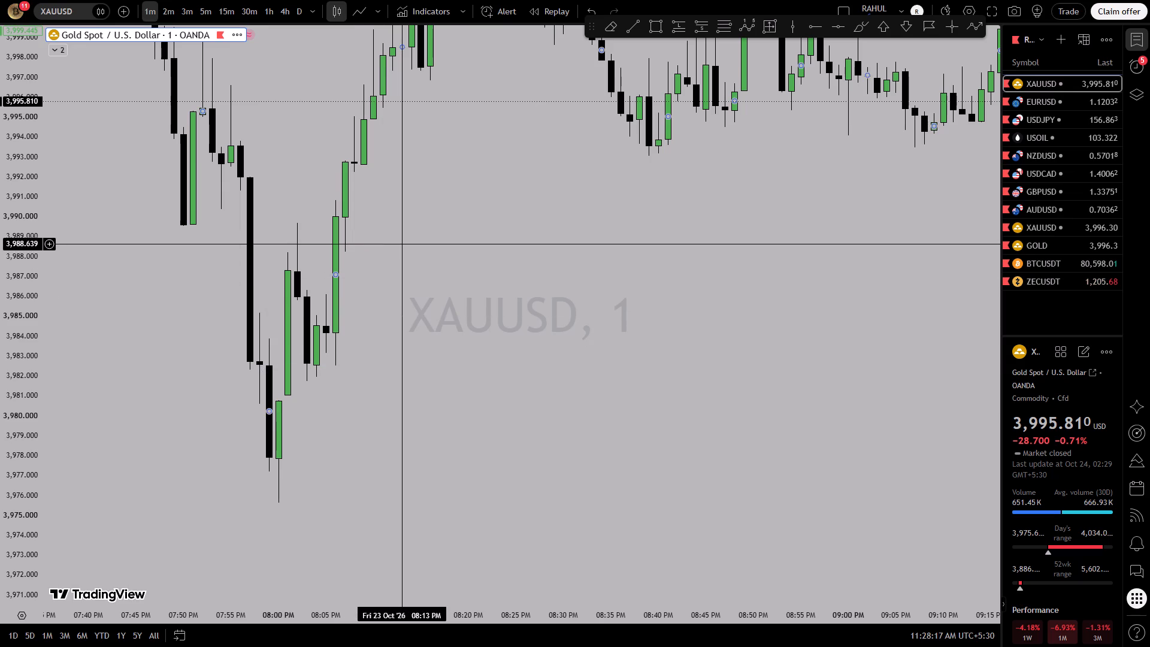
# Examine the rebound to the swing high near 08:18 PM and the following pullback, comparing the candle and line chart styles.
pyautogui.moveTo(398, 276); pyautogui.dragTo(371, 389)
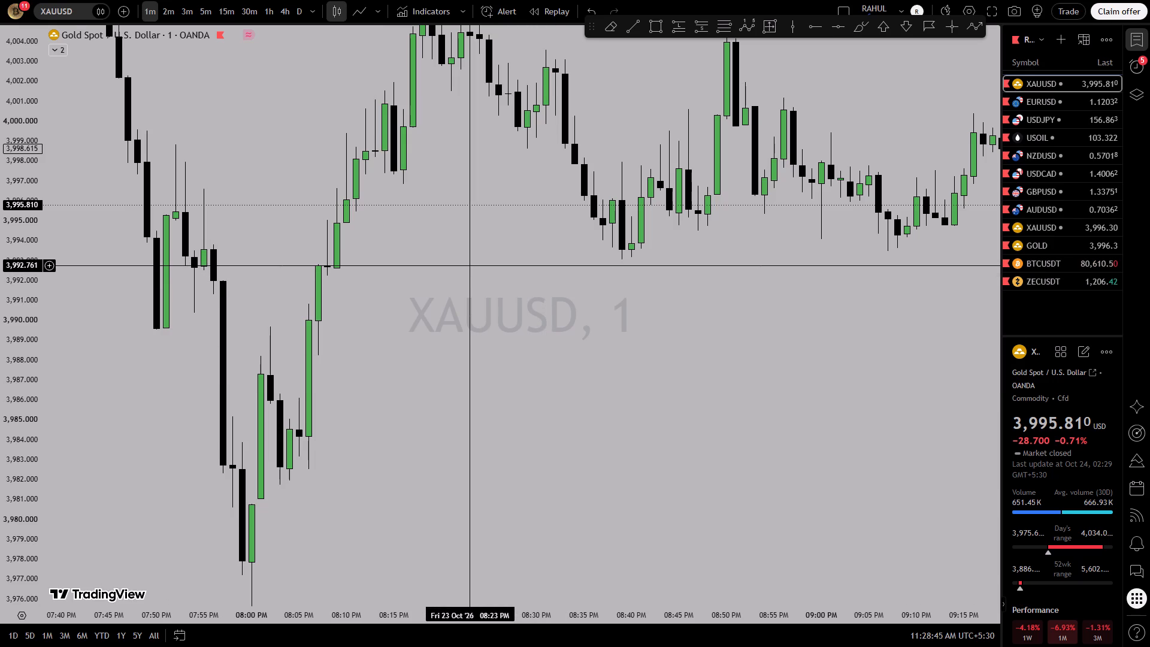
pyautogui.hscroll(-3, 469, 265)
pyautogui.hscroll(1, 469, 265)
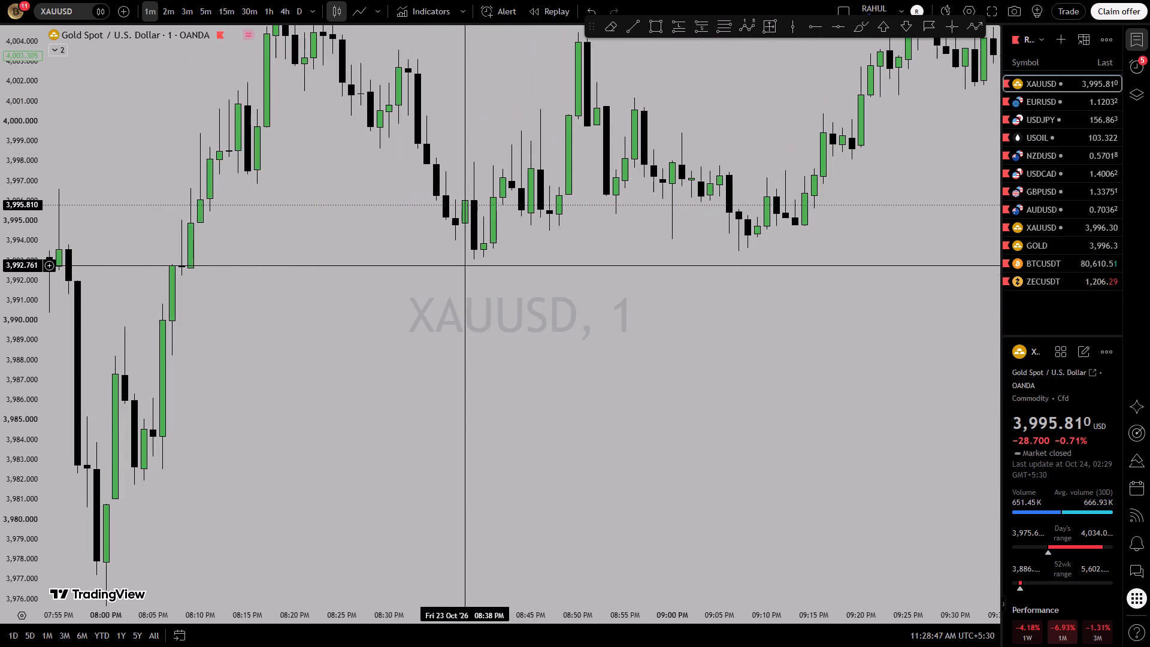
pyautogui.moveTo(371, 215); pyautogui.dragTo(422, 428)
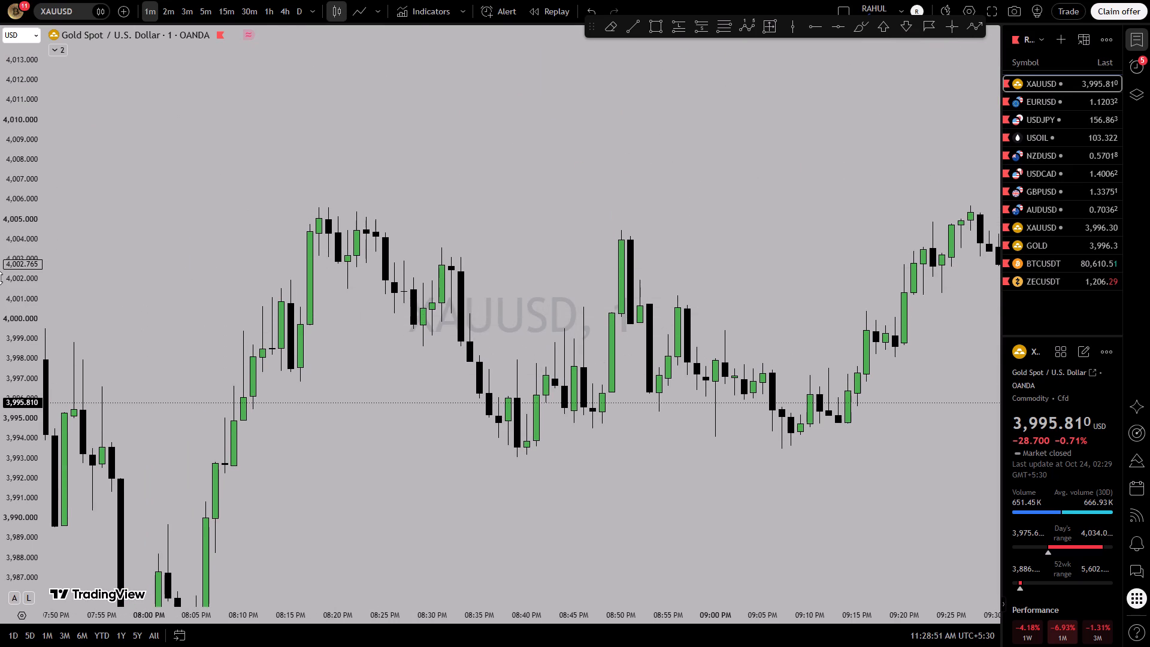
pyautogui.scroll(9, 0, 280)
pyautogui.moveTo(381, 222); pyautogui.dragTo(386, 225)
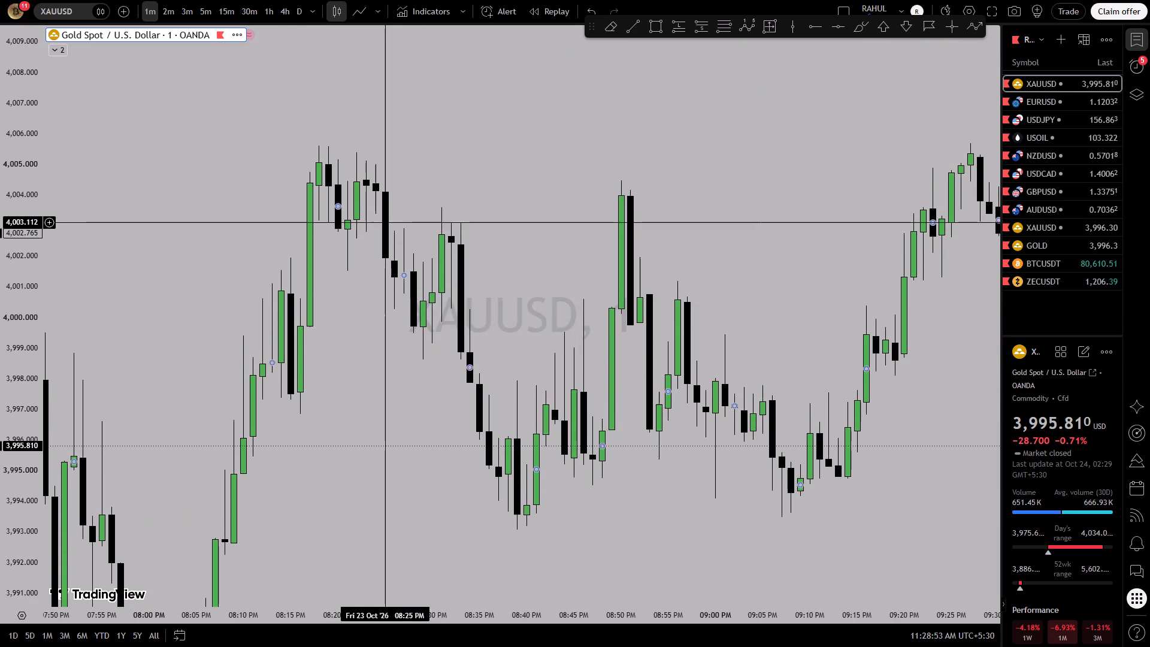
pyautogui.moveTo(386, 225); pyautogui.dragTo(460, 414)
pyautogui.scroll(2, 460, 414)
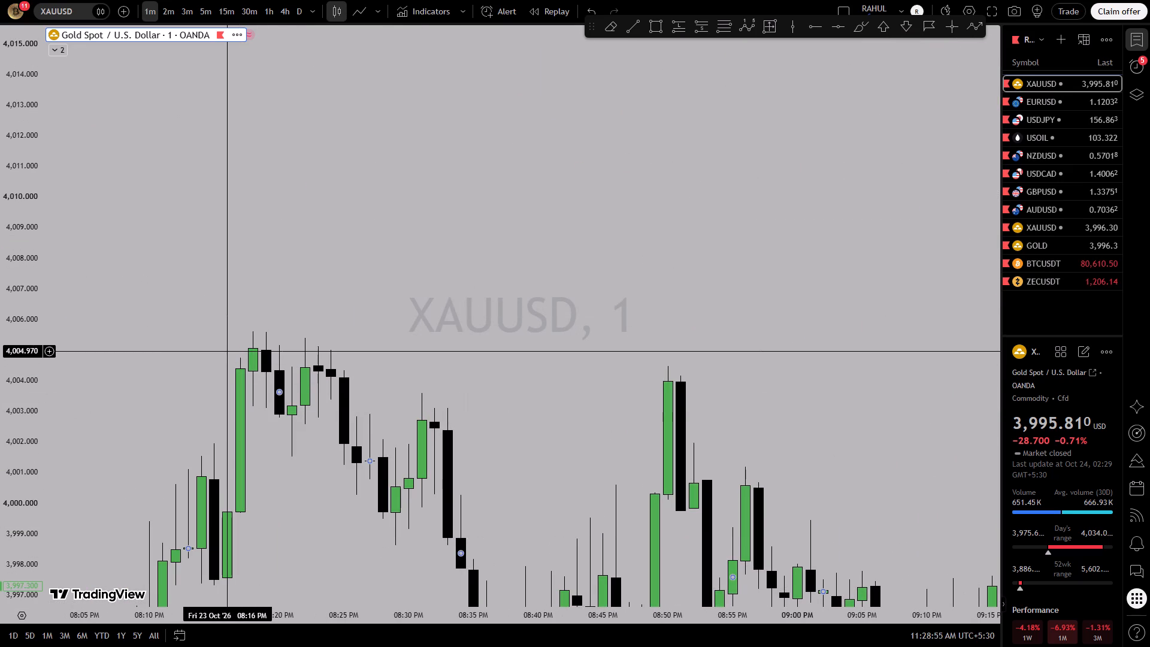
pyautogui.click(222, 349)
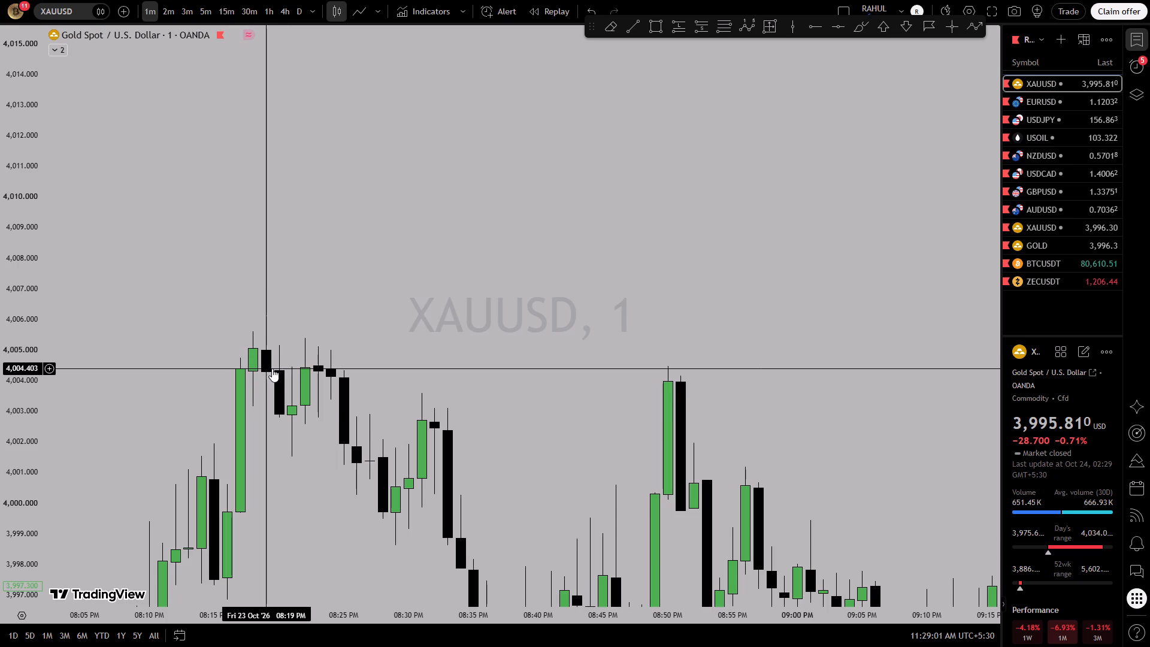
pyautogui.moveTo(272, 368); pyautogui.dragTo(237, 279)
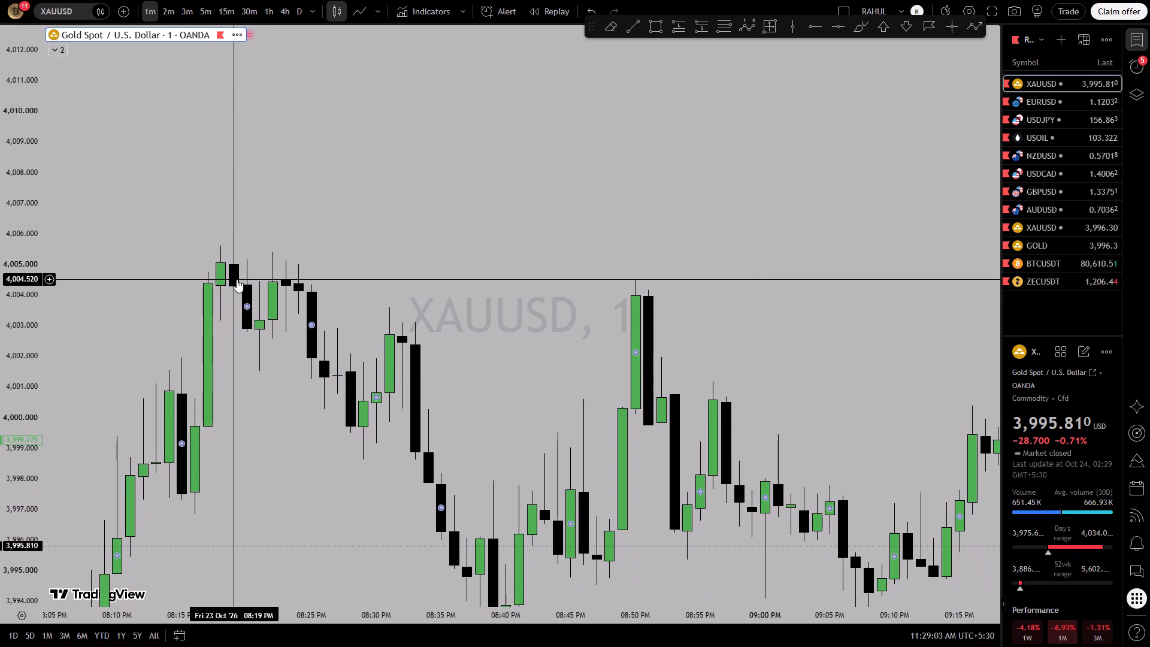
pyautogui.click(359, 13)
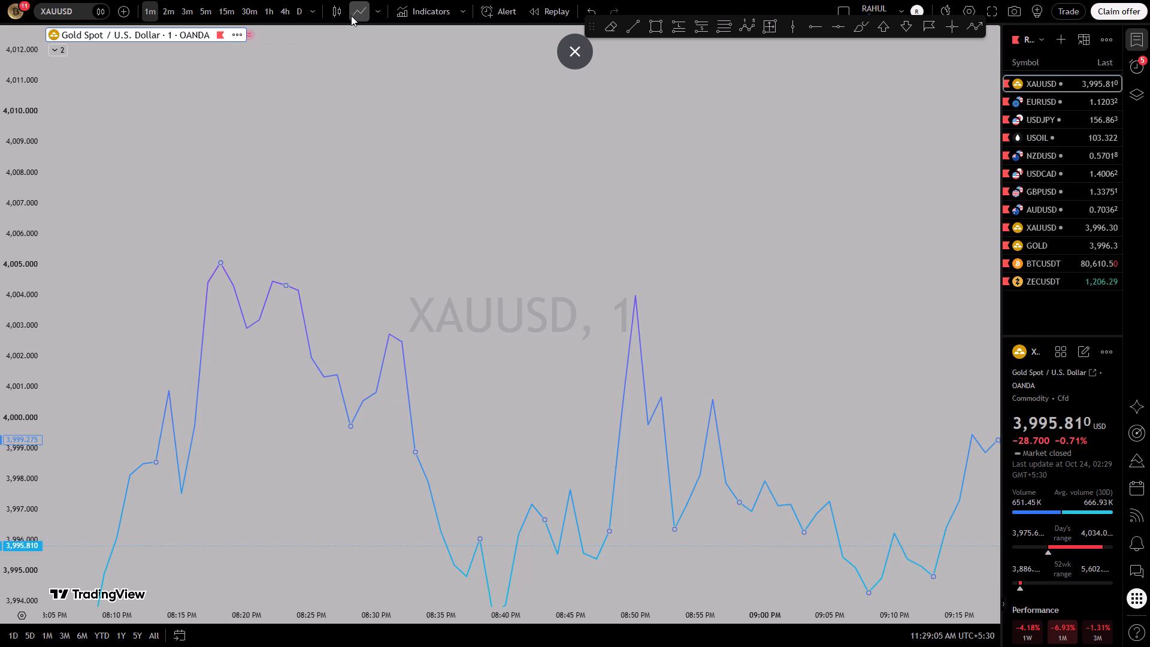
pyautogui.click(337, 12)
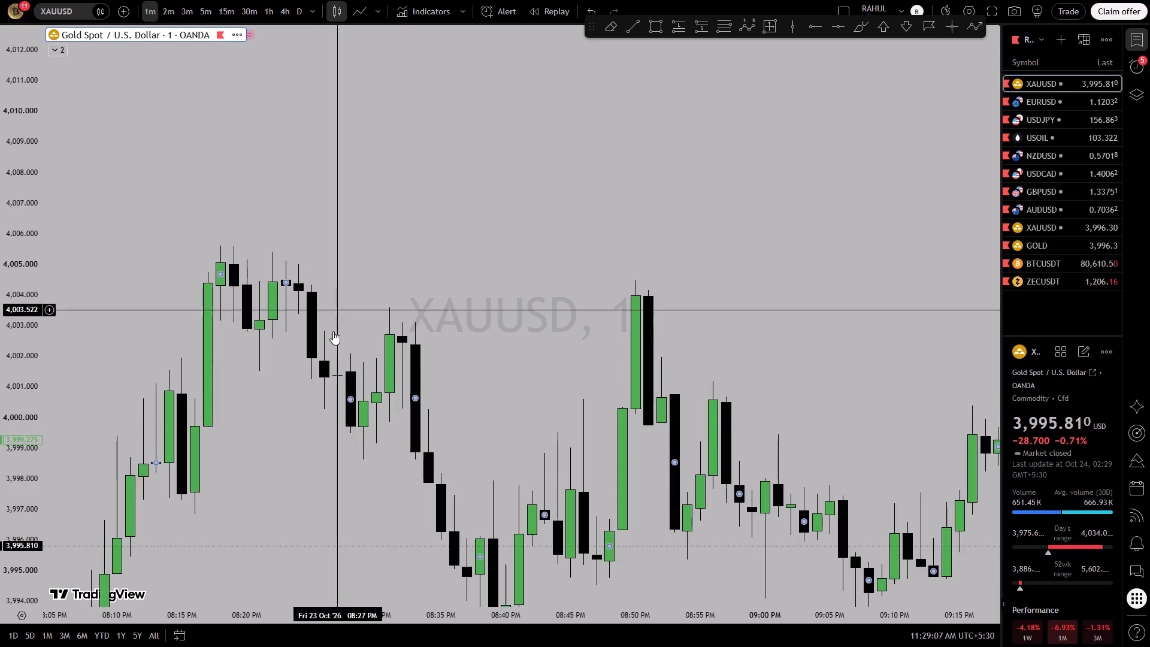
pyautogui.click(322, 353)
# Using the line chart style, draw a horizontal trend line at 3,993.585 from the 08:39 PM swing low to 09:21 PM.
pyautogui.moveTo(495, 352); pyautogui.dragTo(431, 258)
pyautogui.moveTo(418, 246); pyautogui.dragTo(385, 198)
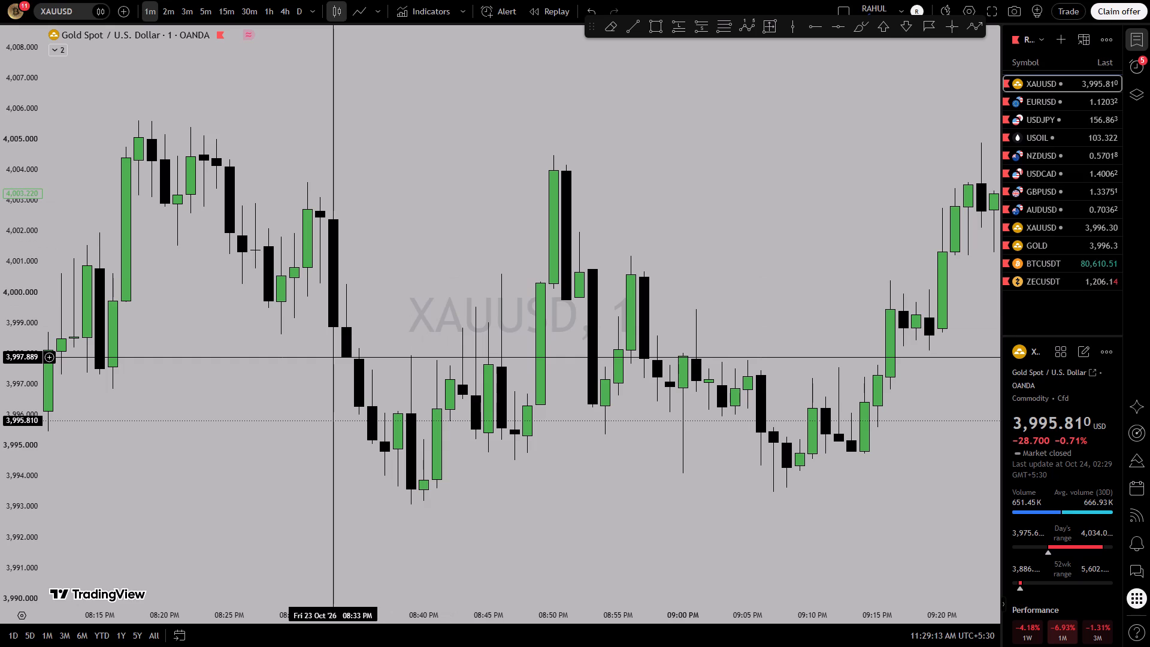
pyautogui.moveTo(333, 357); pyautogui.dragTo(313, 310)
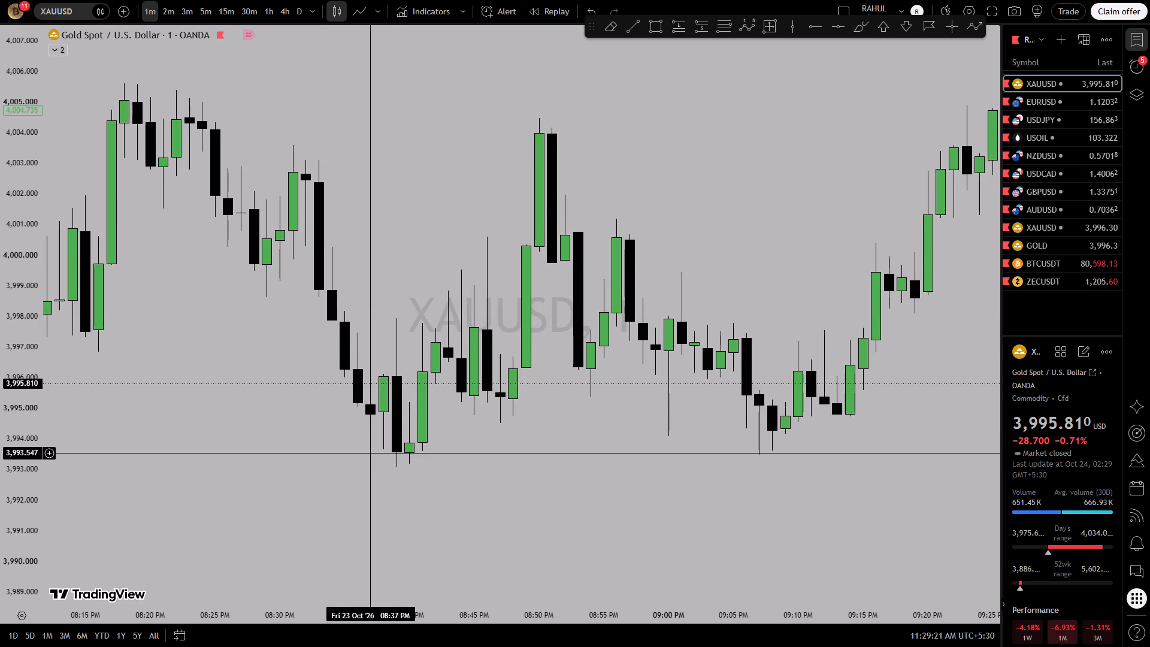
pyautogui.click(360, 10)
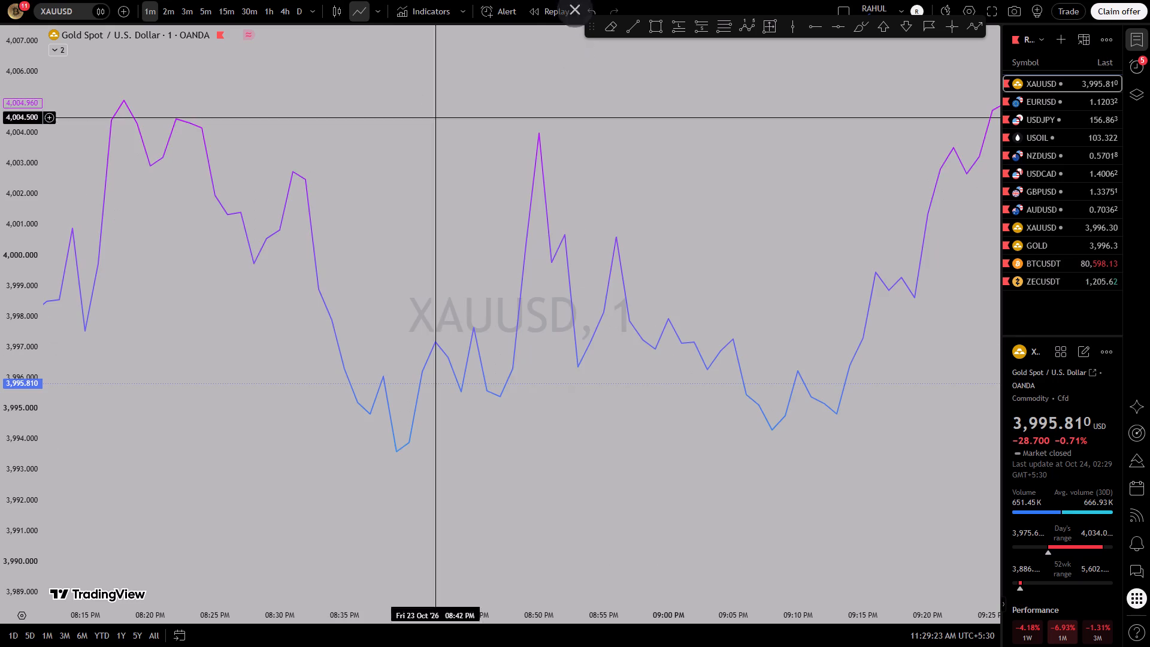
pyautogui.moveTo(519, 448); pyautogui.dragTo(446, 150)
pyautogui.scroll(5, 0, 240)
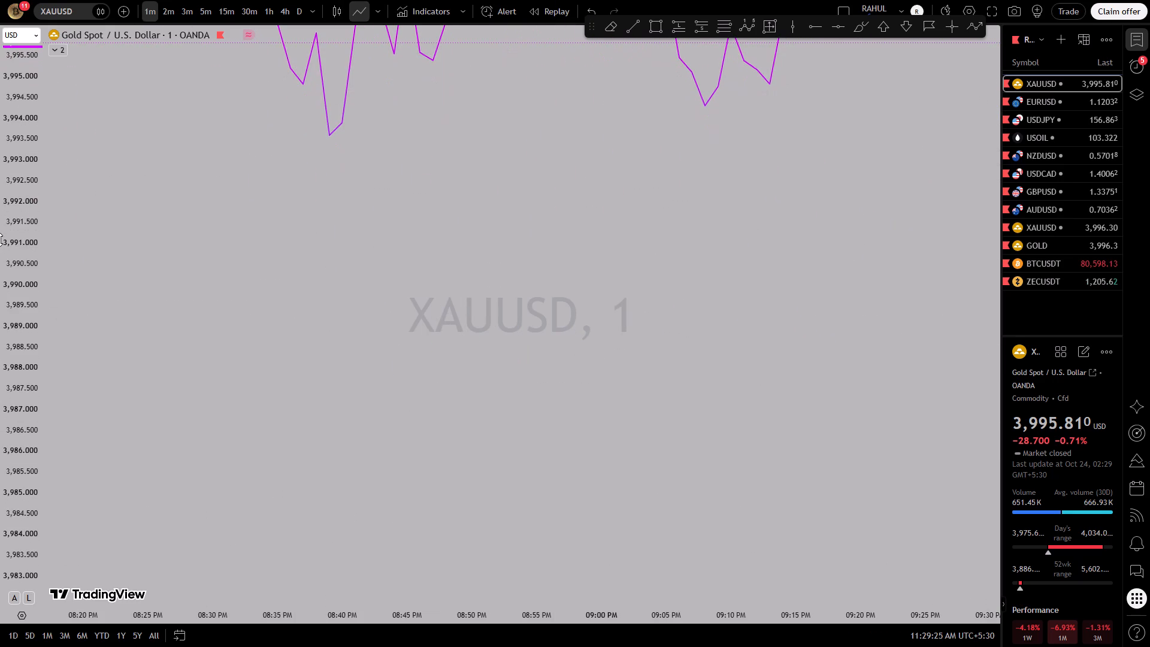
pyautogui.moveTo(286, 196); pyautogui.dragTo(289, 375)
pyautogui.scroll(10, 0, 358)
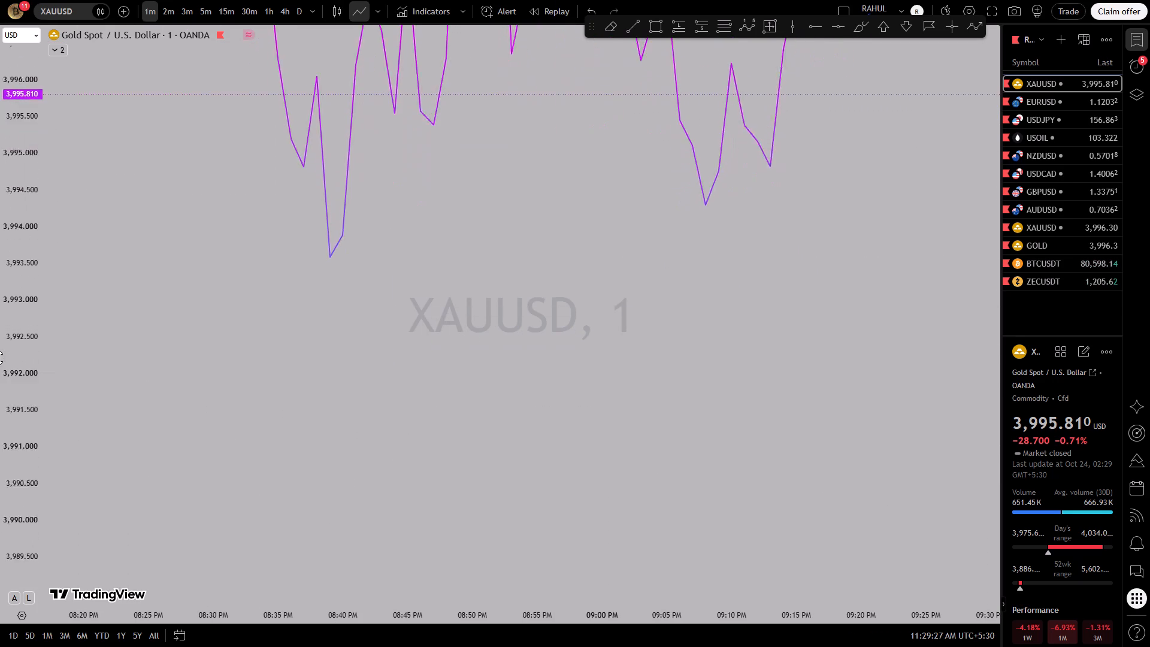
pyautogui.scroll(14, 0, 358)
pyautogui.moveTo(300, 181); pyautogui.dragTo(288, 431)
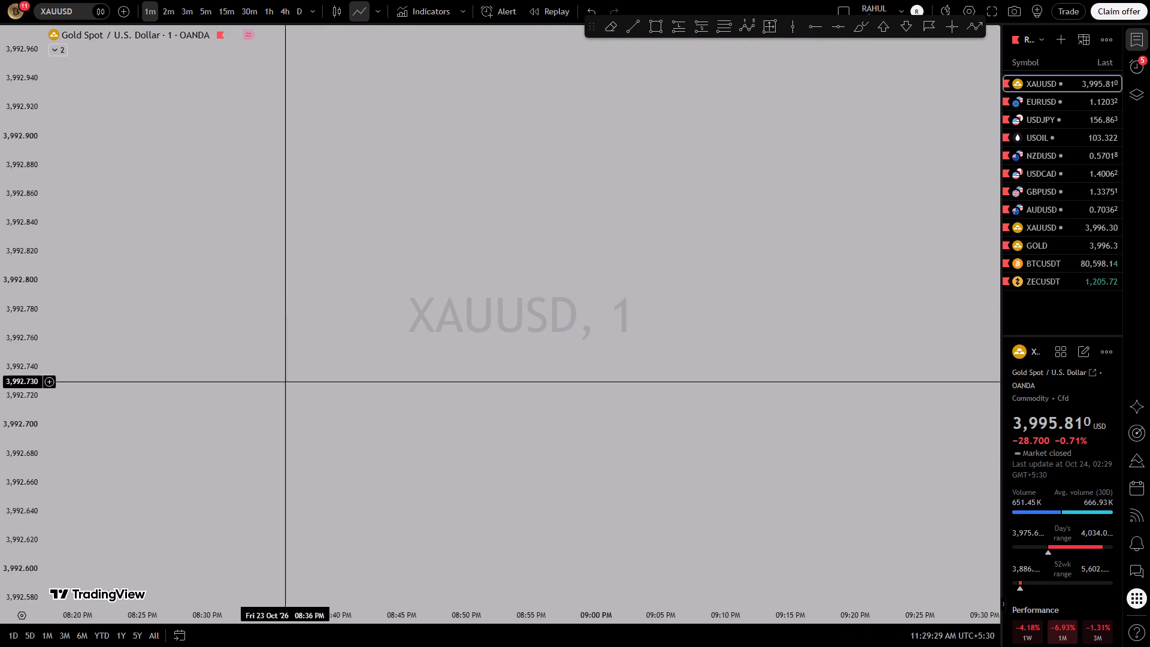
pyautogui.moveTo(288, 431); pyautogui.dragTo(280, 612)
pyautogui.moveTo(353, 189); pyautogui.dragTo(342, 574)
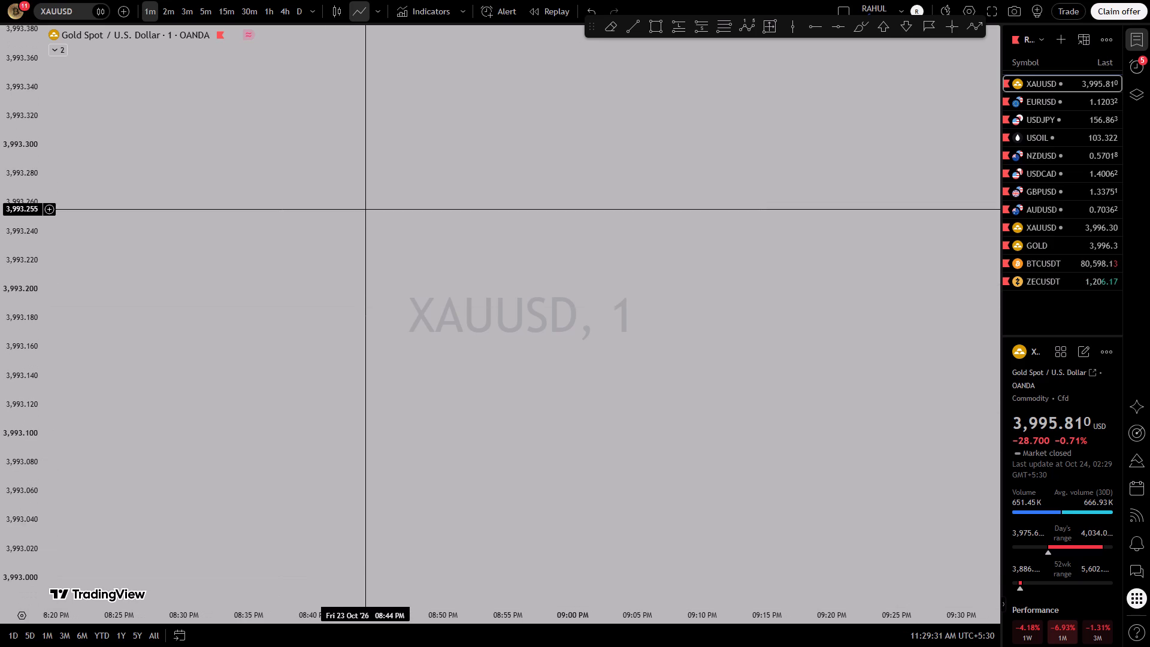
pyautogui.moveTo(362, 209); pyautogui.dragTo(371, 610)
pyautogui.moveTo(360, 267); pyautogui.dragTo(373, 642)
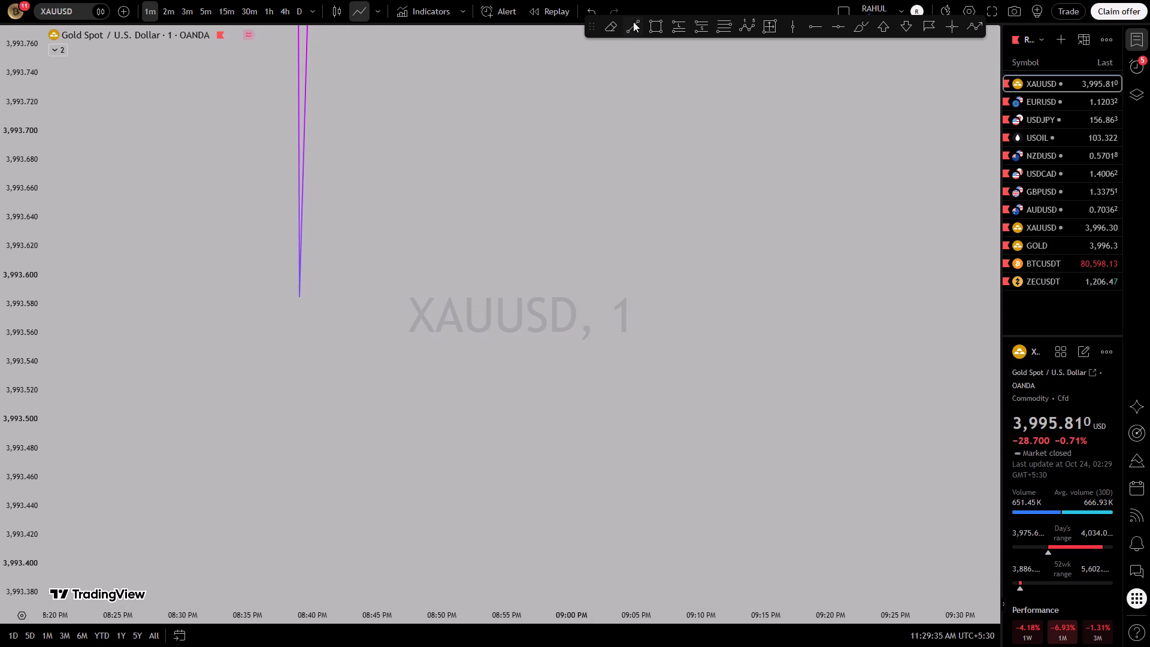
pyautogui.click(634, 21)
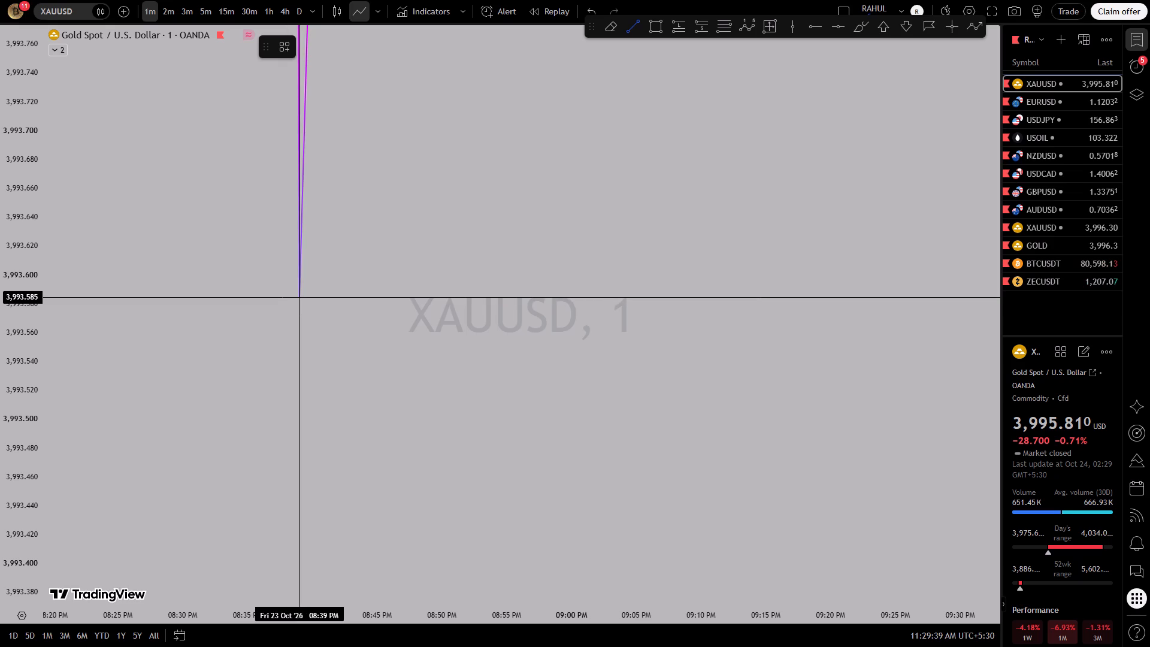
pyautogui.click(293, 297)
pyautogui.hscroll(-7, 293, 297)
pyautogui.click(293, 297)
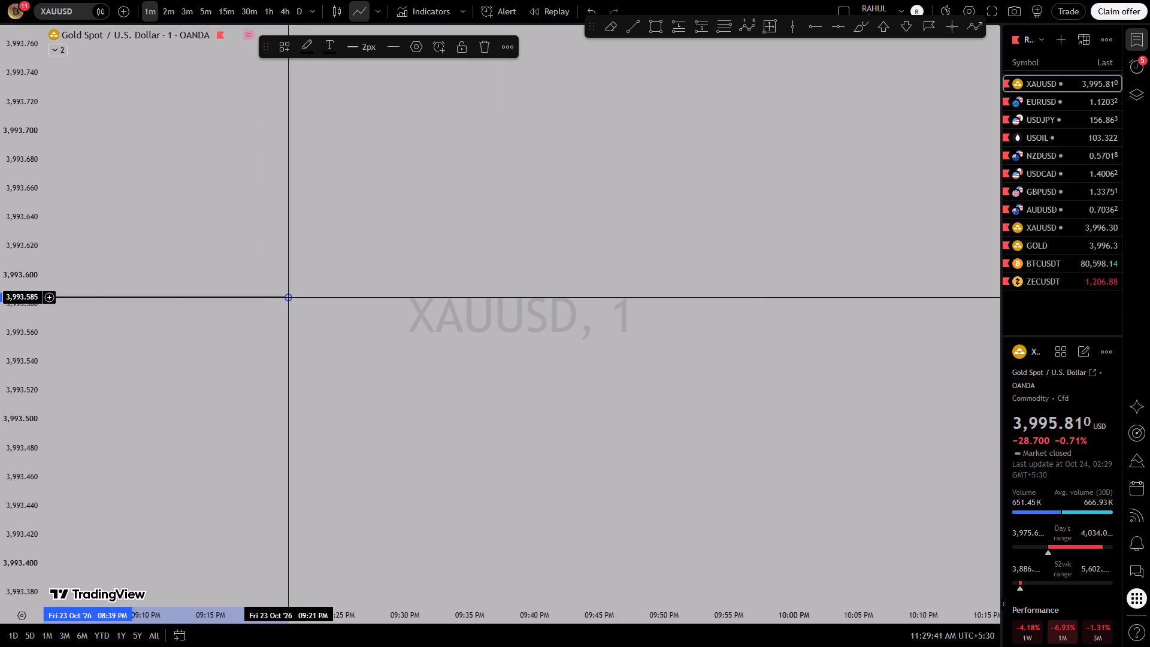
# Change the XAUUSD chart style back to candles and deselect the new trend line.
pyautogui.scroll(-18, 0, 327)
pyautogui.scroll(-14, 0, 327)
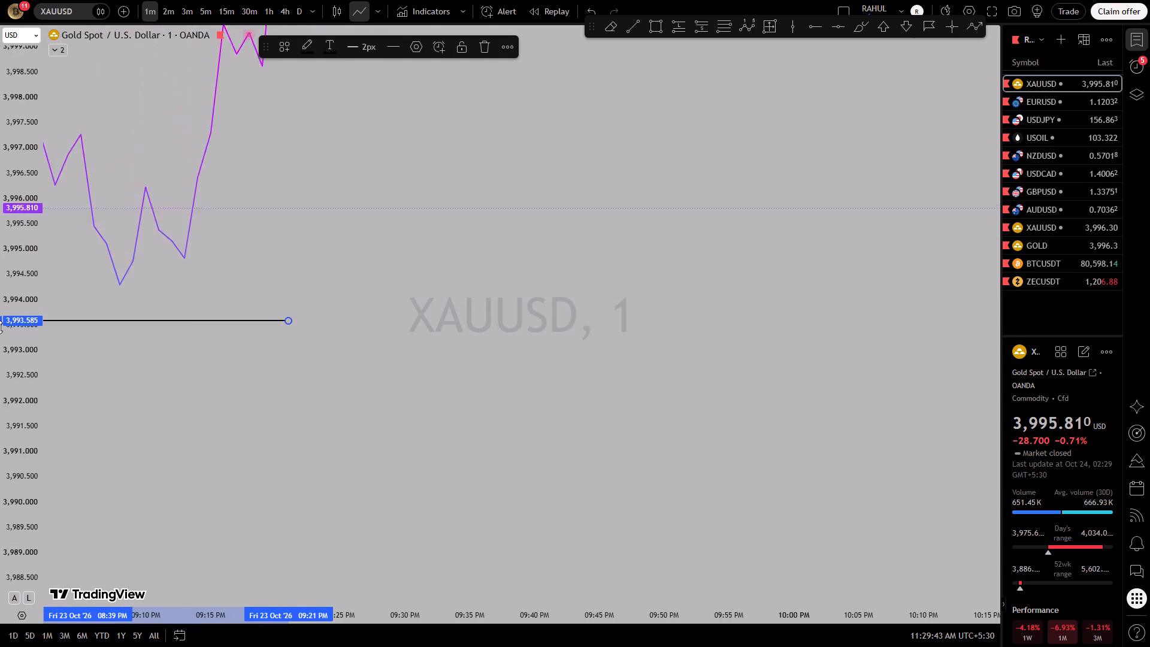
pyautogui.scroll(-2, 0, 327)
pyautogui.scroll(-4, 208, 359)
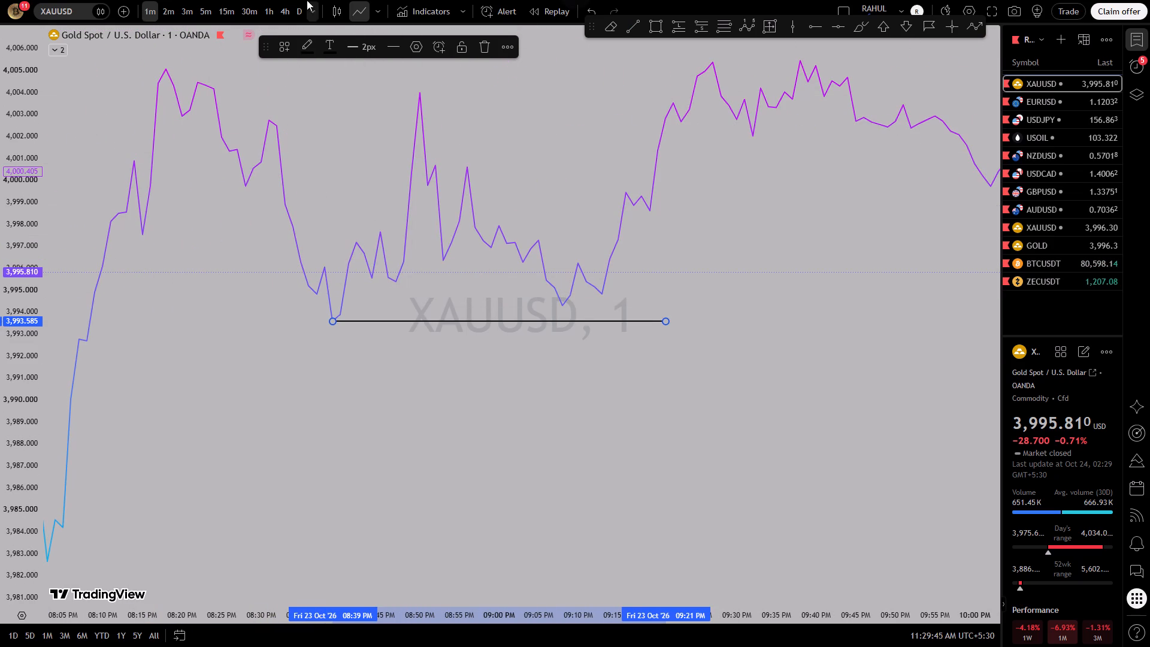
pyautogui.click(336, 9)
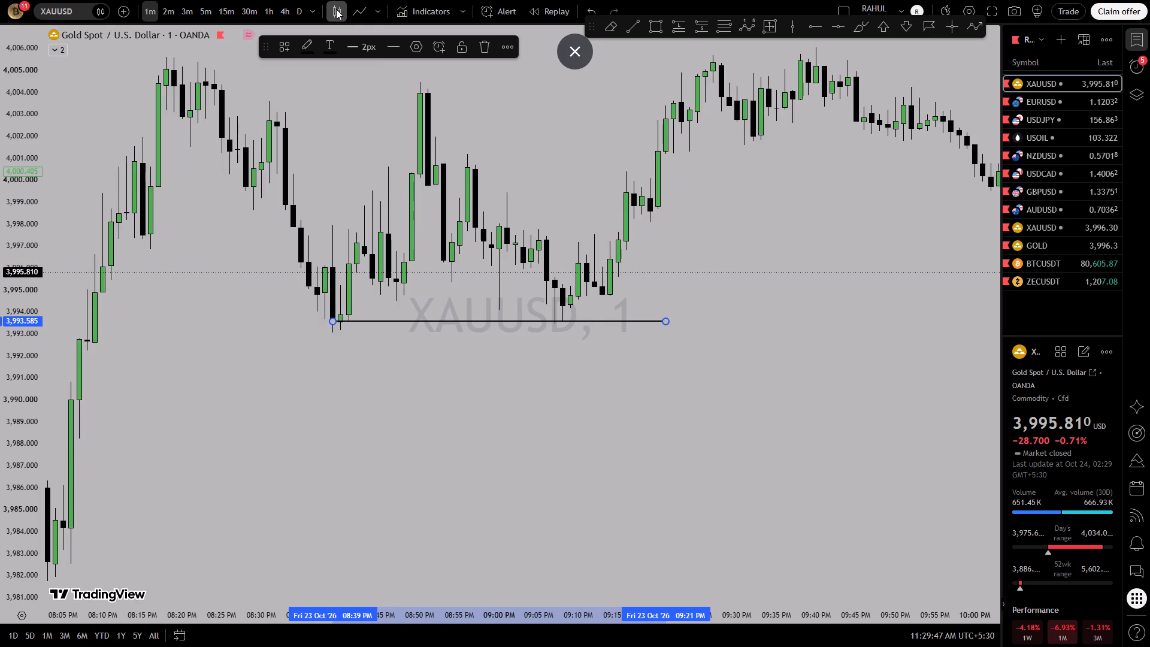
pyautogui.click(731, 243)
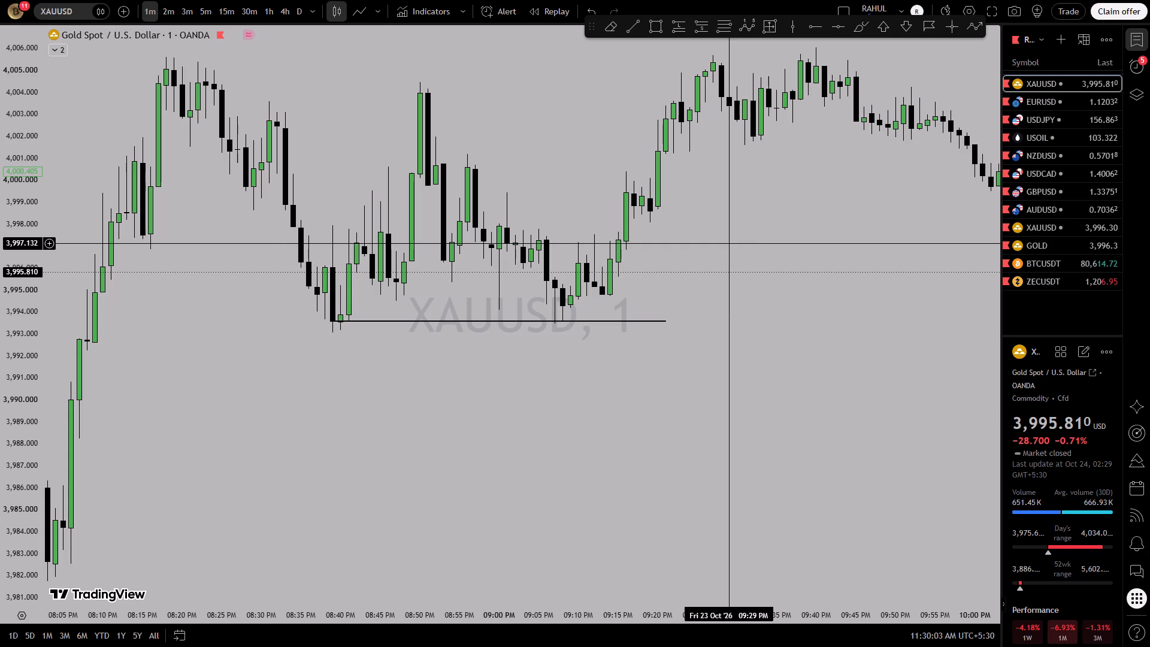
# Examine the candles above the 3,993.585 trend line, from the 08:18 PM high through the evening range.
pyautogui.moveTo(731, 243); pyautogui.dragTo(737, 298)
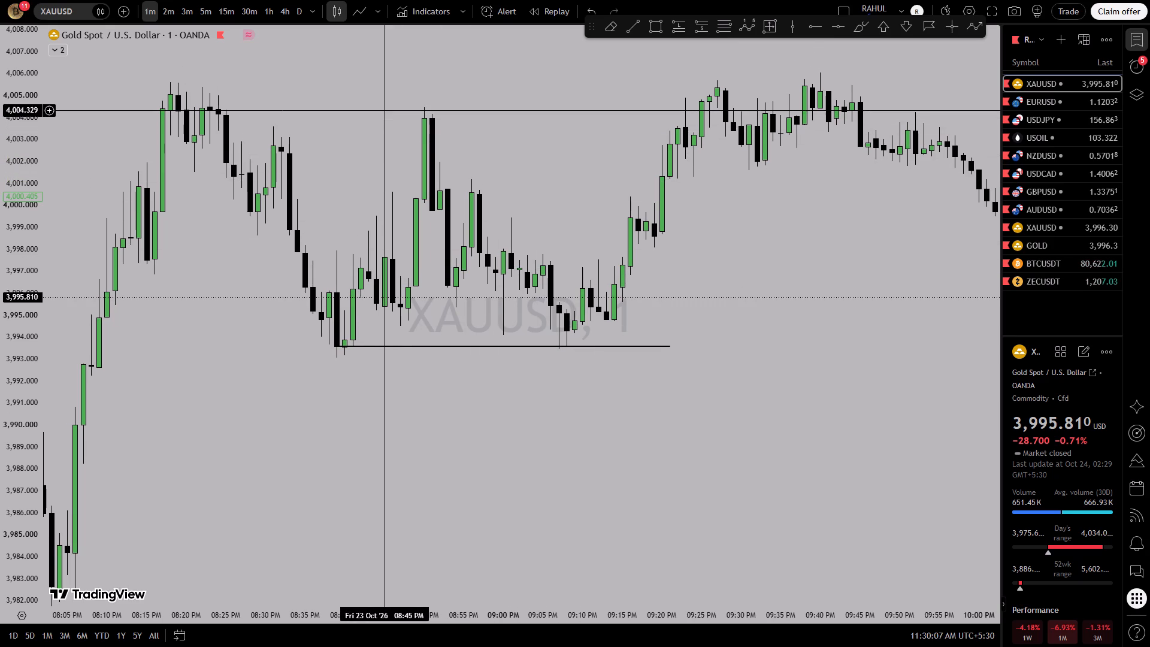
pyautogui.click(381, 110)
pyautogui.click(380, 122)
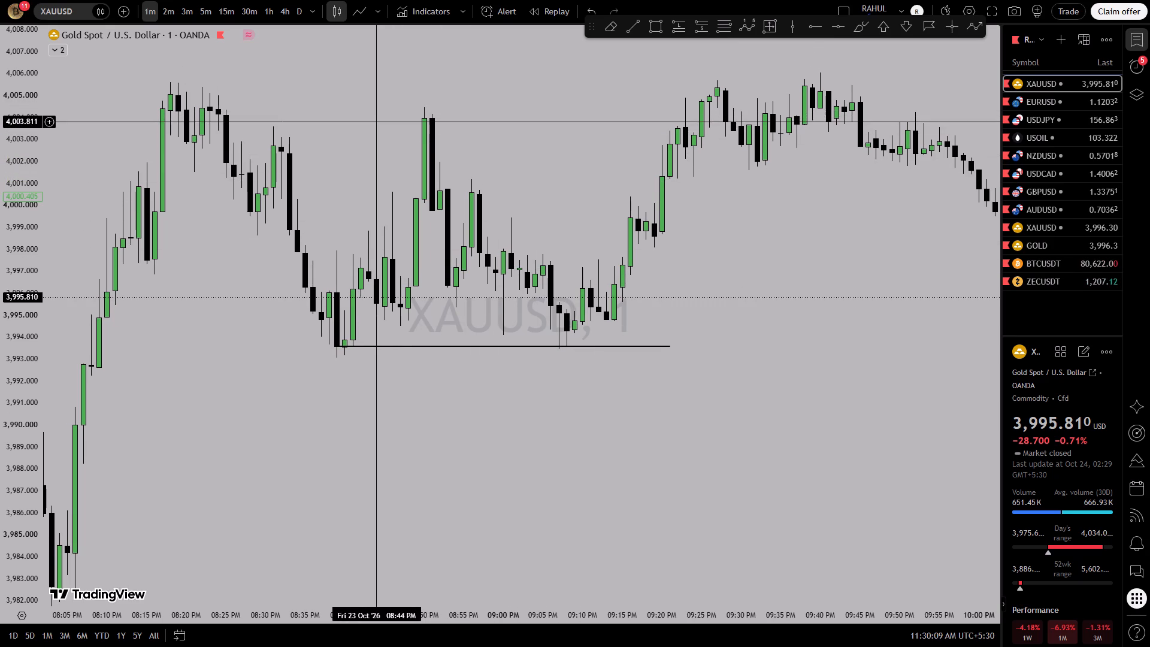
pyautogui.moveTo(358, 122); pyautogui.dragTo(286, 169)
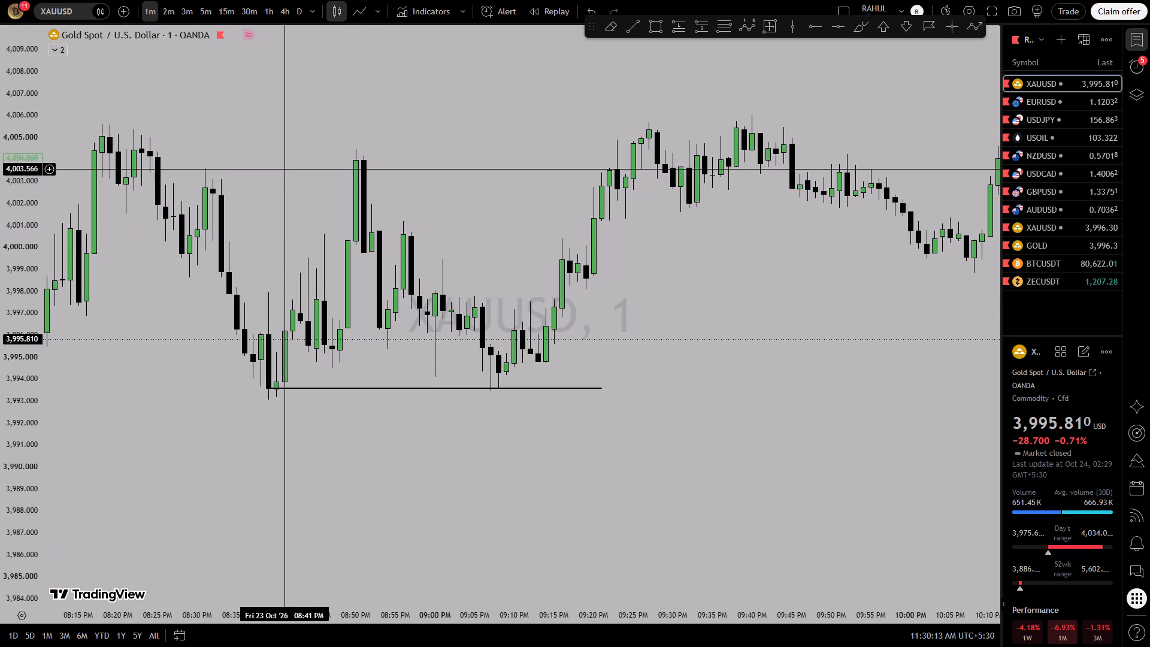
# Switch the XAUUSD chart to the 15-minute interval.
pyautogui.click(286, 169)
pyautogui.moveTo(619, 379); pyautogui.dragTo(588, 310)
pyautogui.moveTo(588, 310); pyautogui.dragTo(601, 361)
pyautogui.scroll(-1, 601, 361)
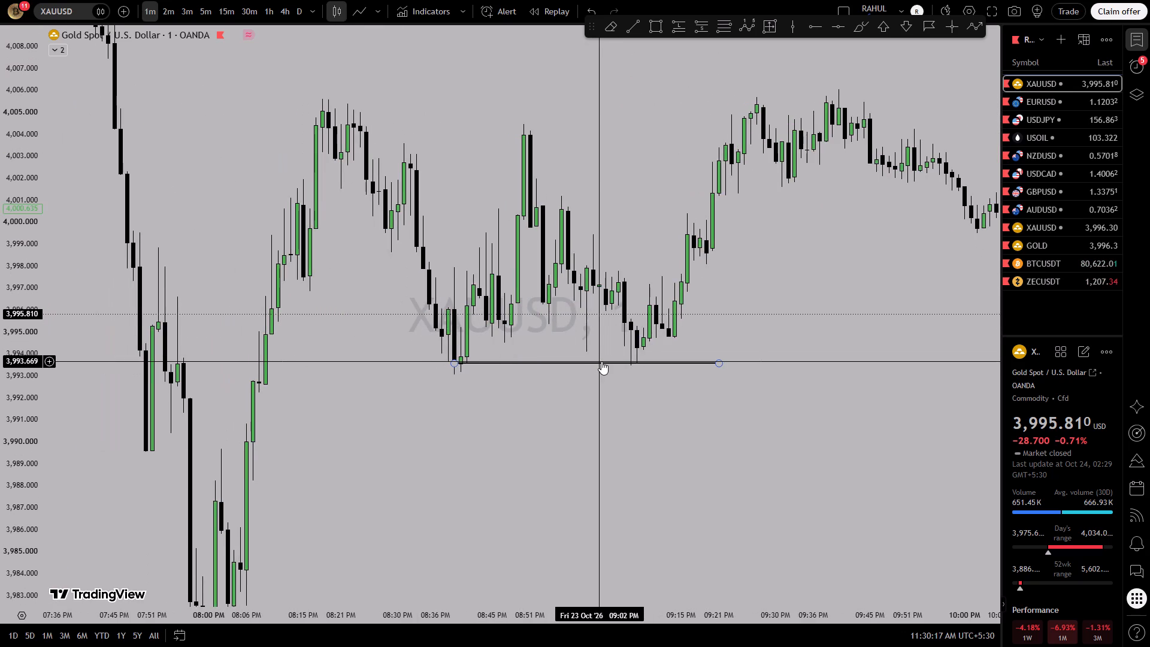
pyautogui.scroll(-1, 601, 361)
pyautogui.click(585, 465)
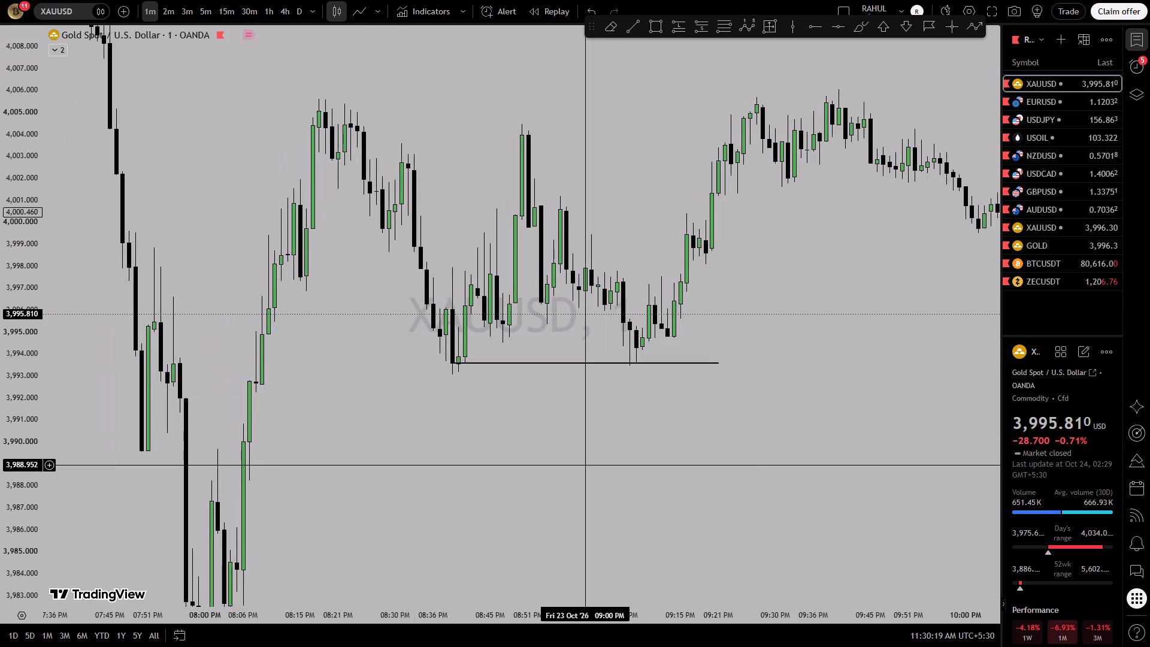
pyautogui.press('1')
pyautogui.press('5')
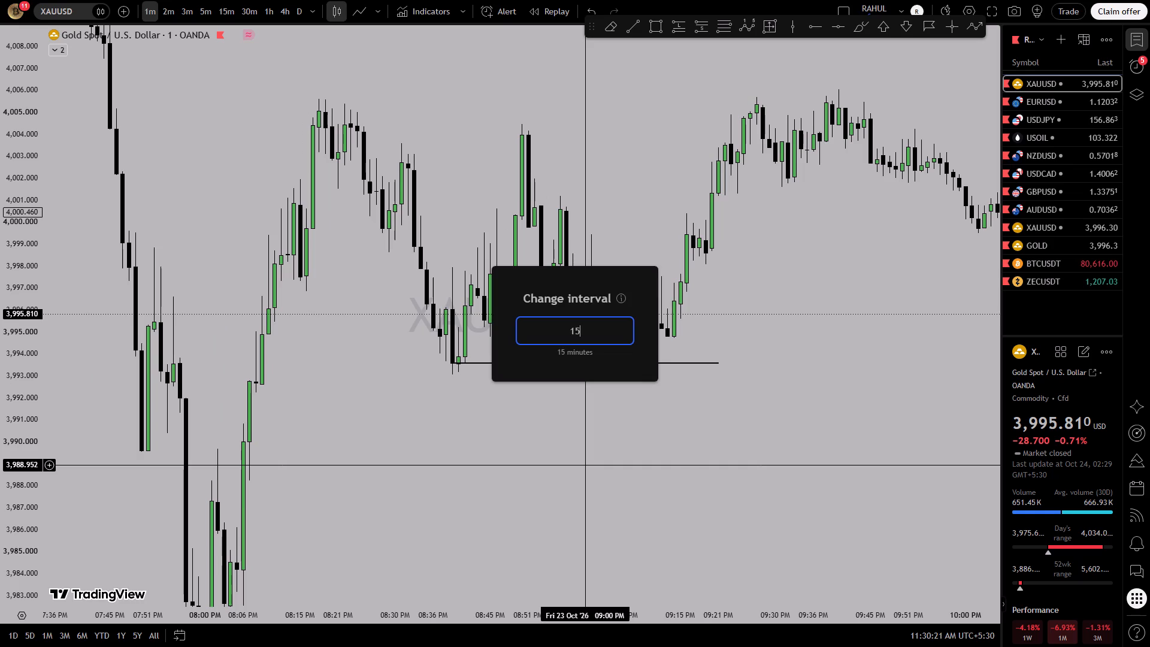
pyautogui.press('Return')
# Examine the 15-minute price action from the "15m tjl 2" zone back to the 14–16 October rally below the "1H TJL 2" zone.
pyautogui.hscroll(-12, 585, 465)
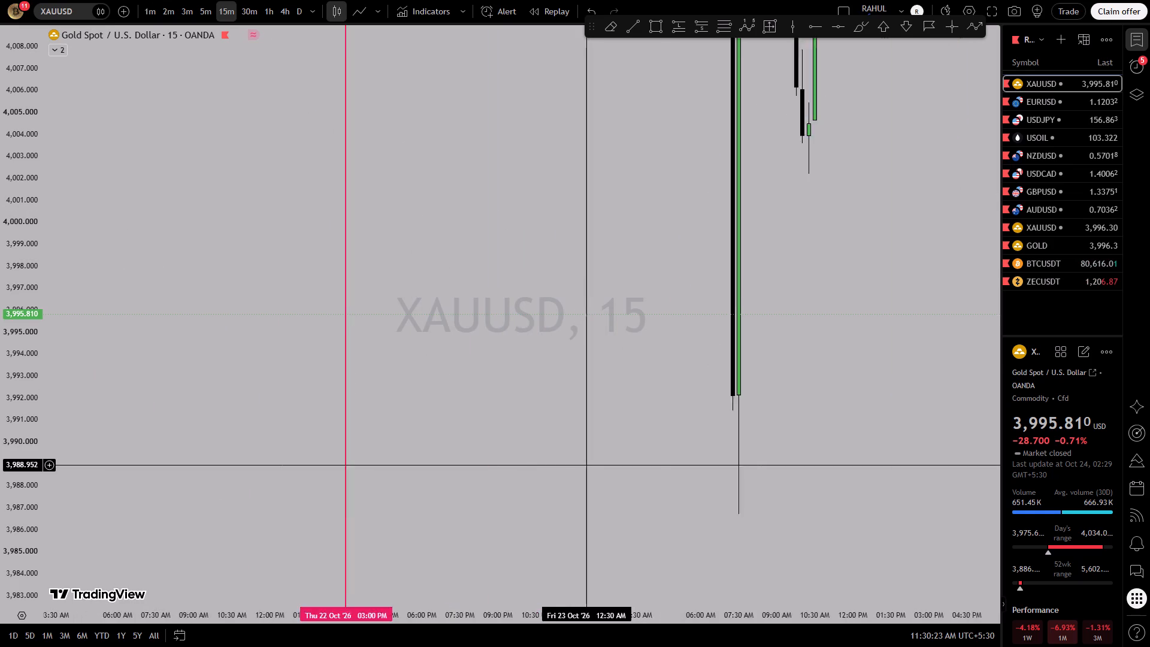
pyautogui.hscroll(-2, 585, 465)
pyautogui.scroll(-17, 0, 537)
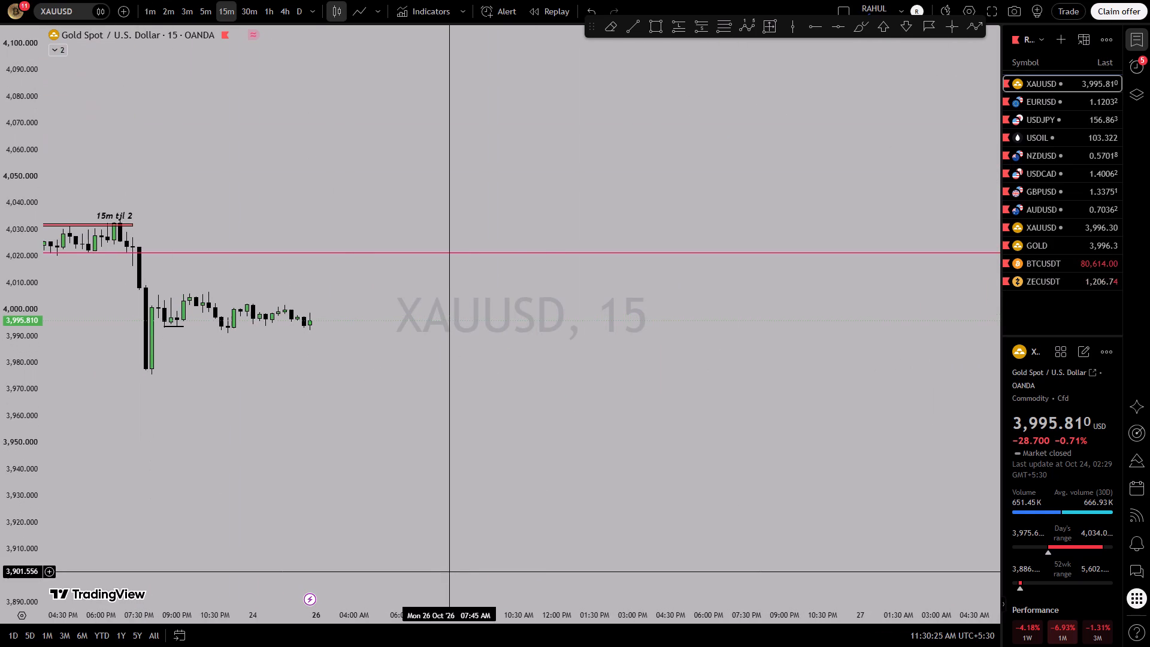
pyautogui.scroll(-9, 451, 572)
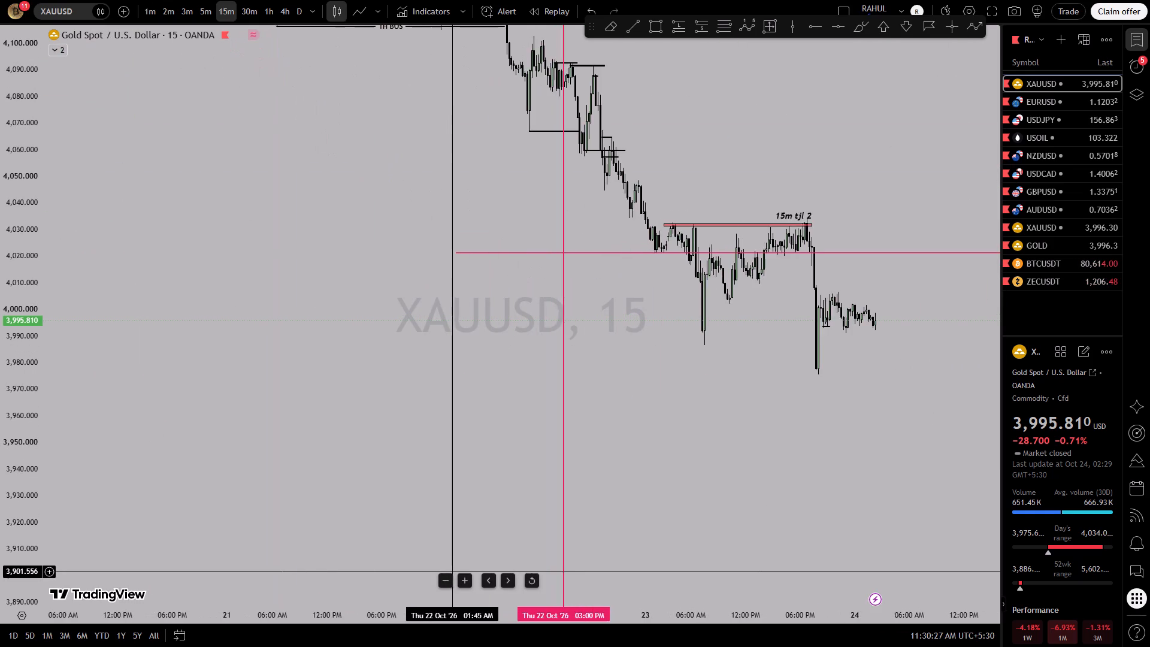
pyautogui.scroll(-2, 451, 572)
pyautogui.moveTo(398, 291); pyautogui.dragTo(690, 610)
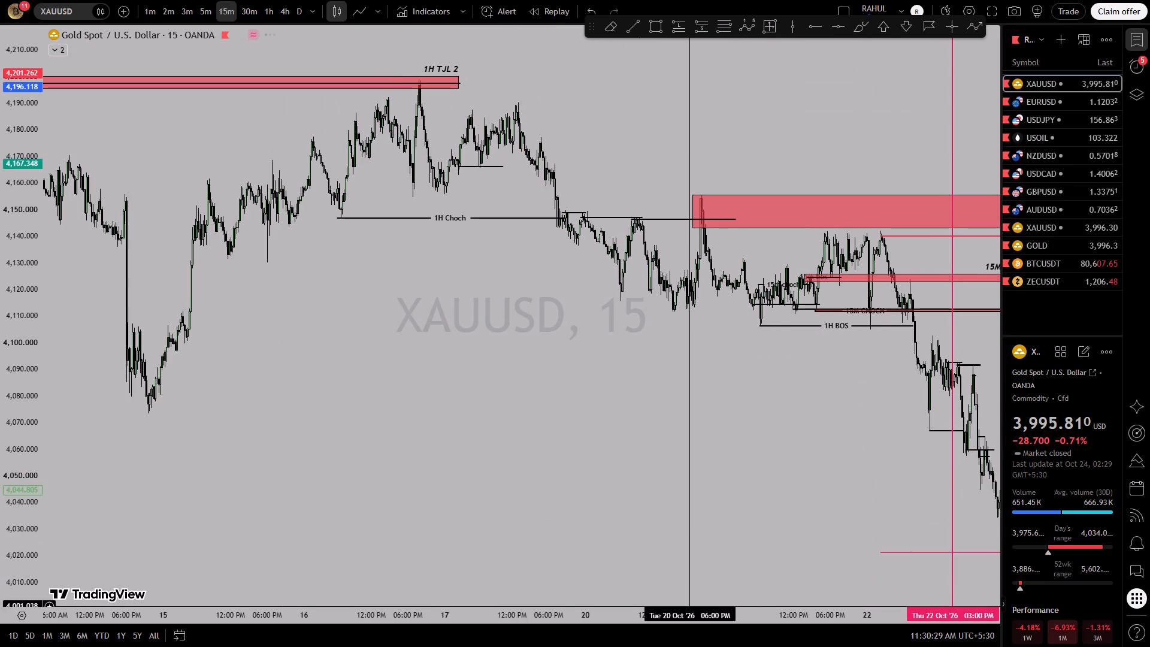
pyautogui.scroll(1, 479, 253)
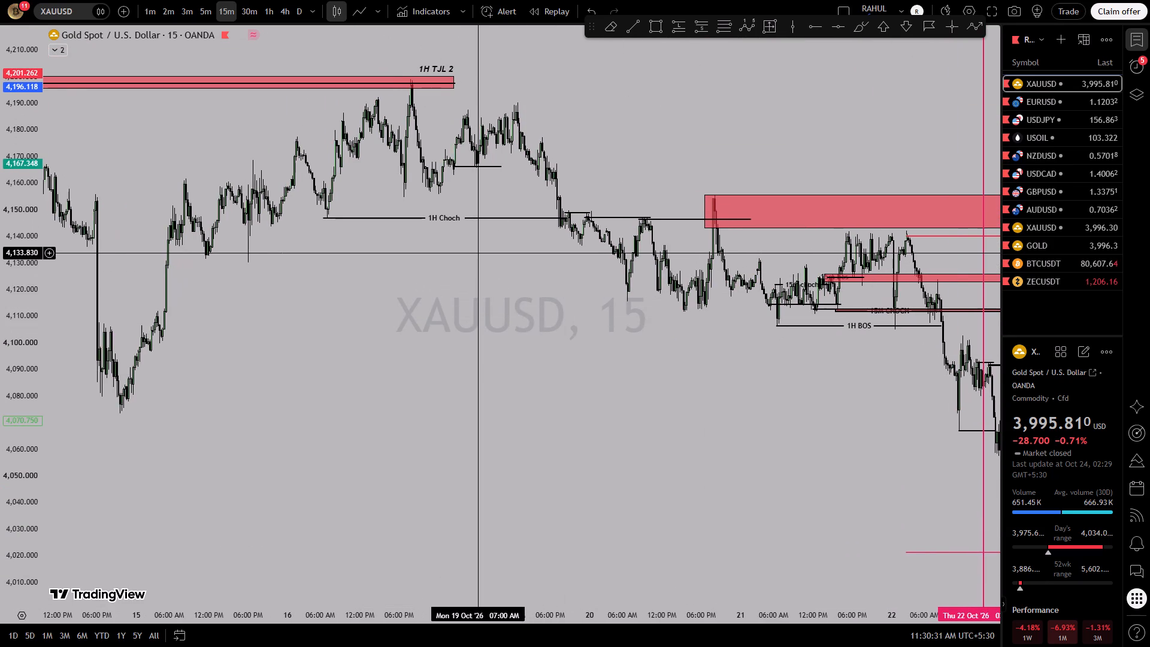
pyautogui.scroll(1, 479, 253)
pyautogui.hscroll(4, 479, 253)
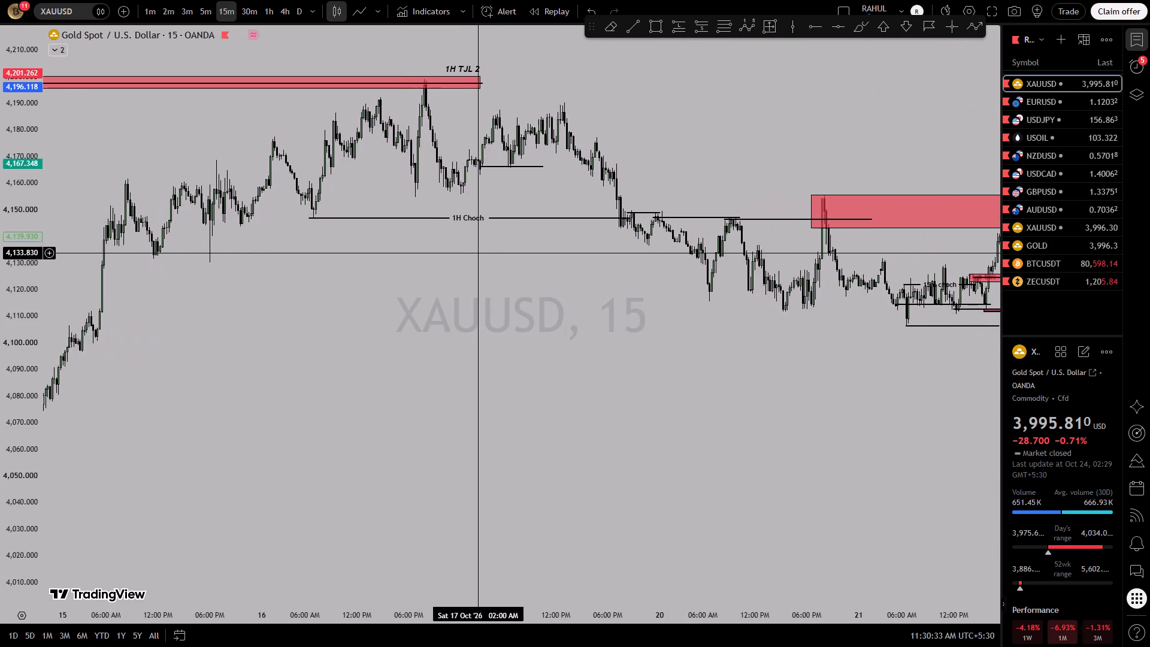
pyautogui.hscroll(3, 479, 253)
pyautogui.scroll(3, 0, 379)
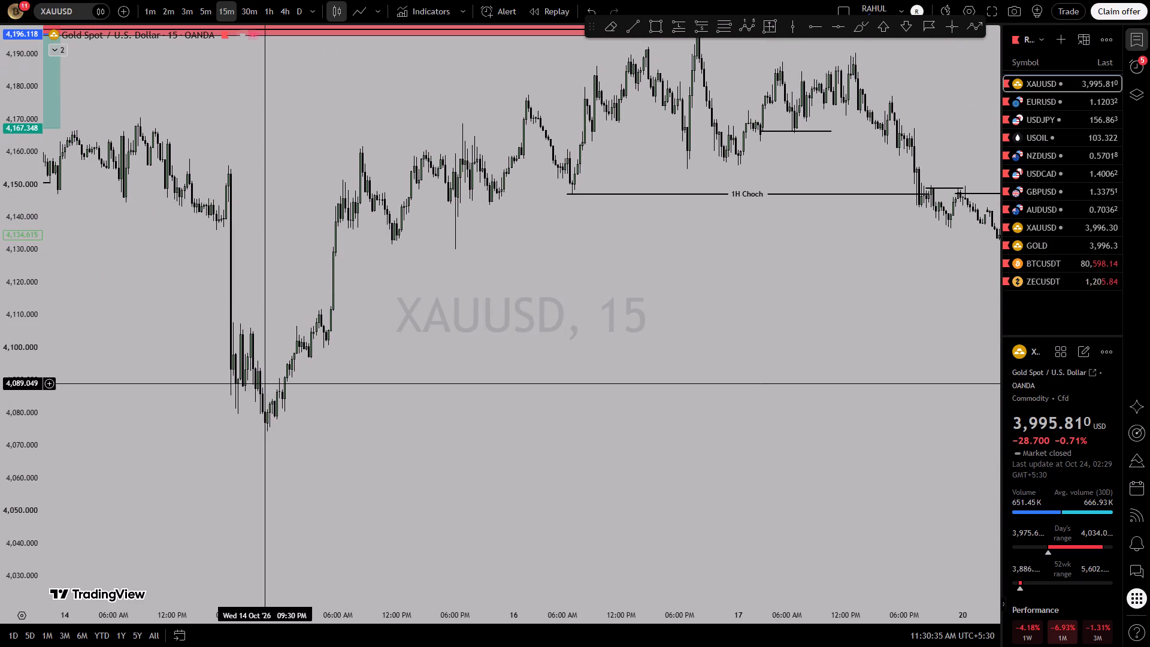
pyautogui.hscroll(4, 265, 383)
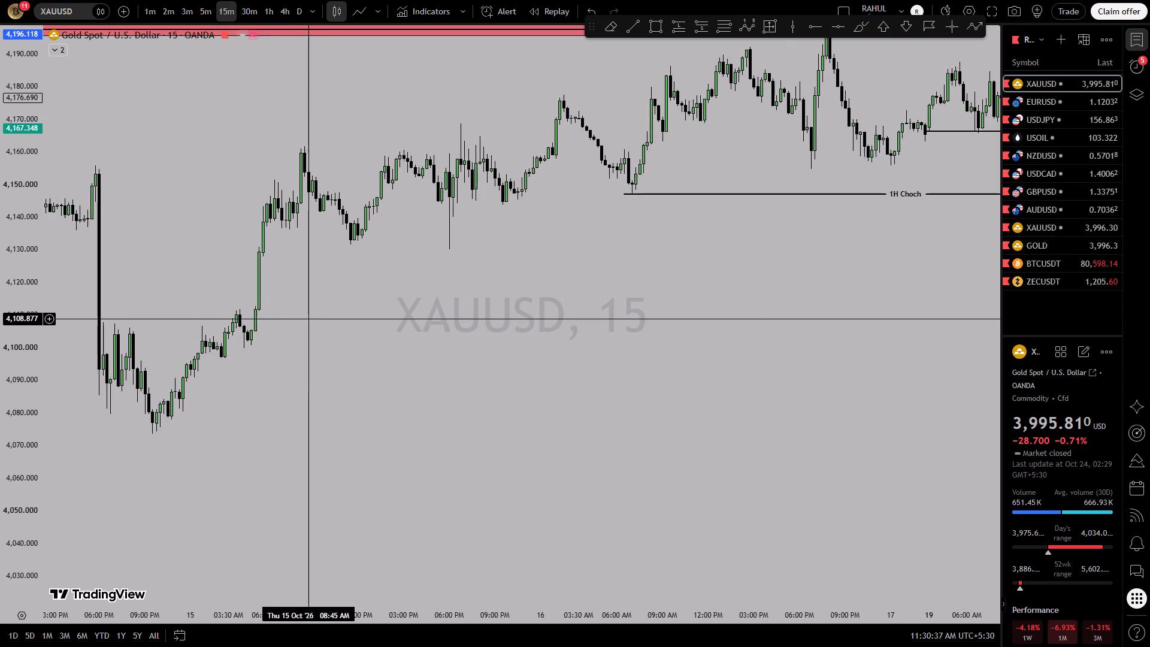
pyautogui.moveTo(307, 319); pyautogui.dragTo(320, 331)
pyautogui.hscroll(2, 320, 331)
pyautogui.moveTo(320, 331); pyautogui.dragTo(366, 491)
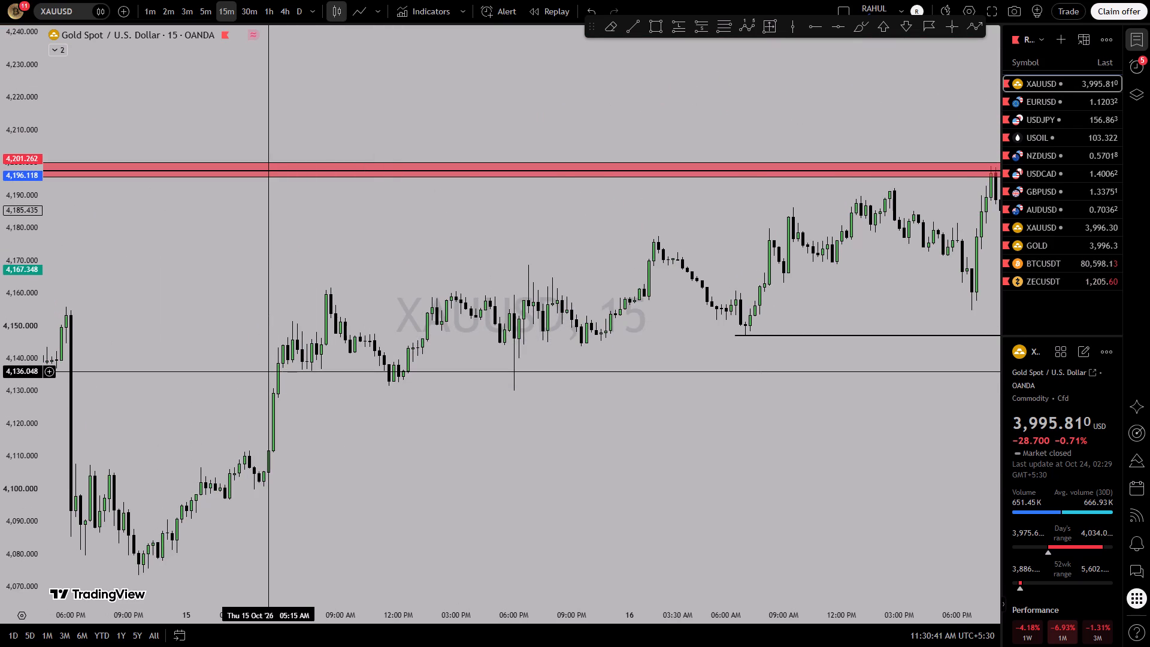
pyautogui.scroll(1, 273, 370)
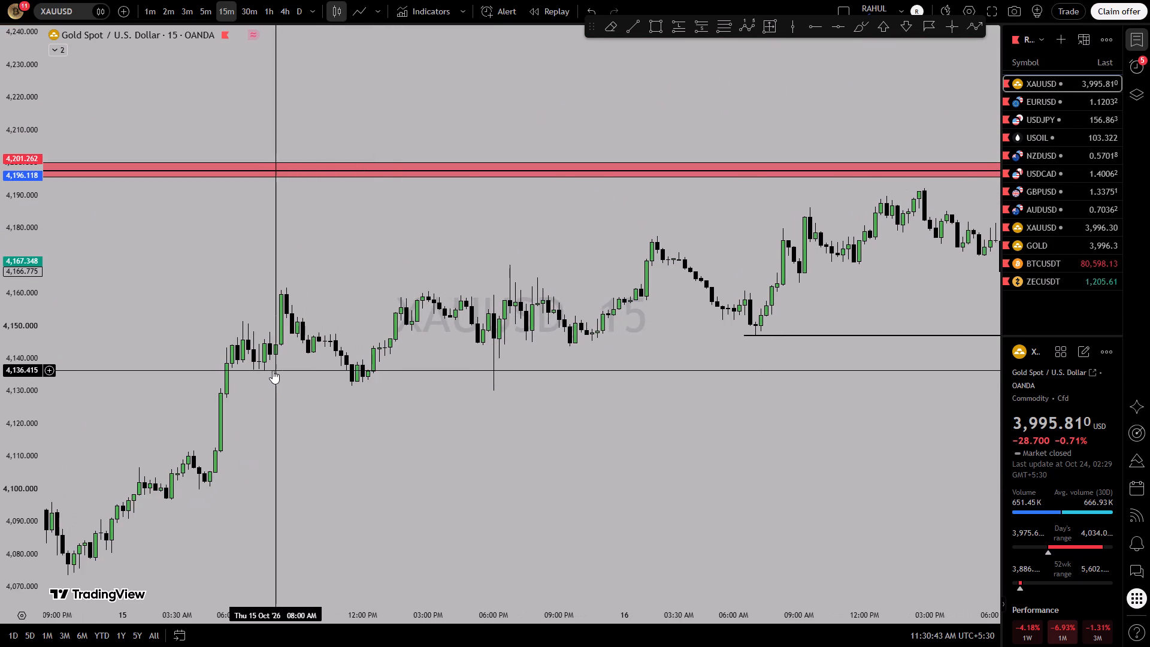
pyautogui.scroll(1, 273, 370)
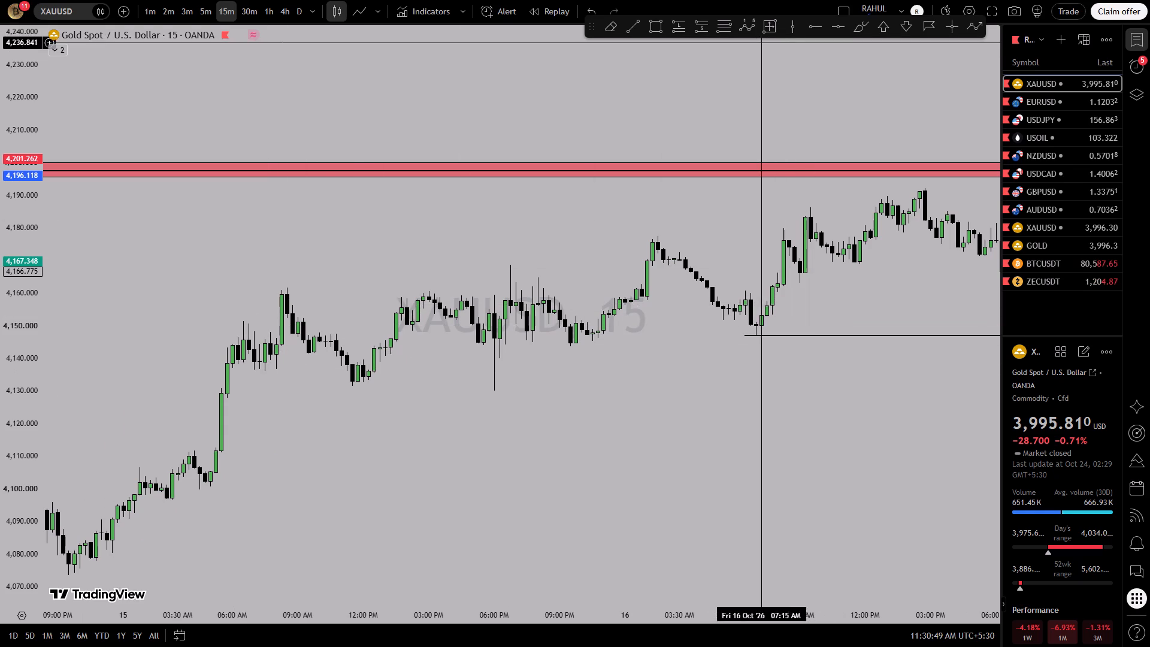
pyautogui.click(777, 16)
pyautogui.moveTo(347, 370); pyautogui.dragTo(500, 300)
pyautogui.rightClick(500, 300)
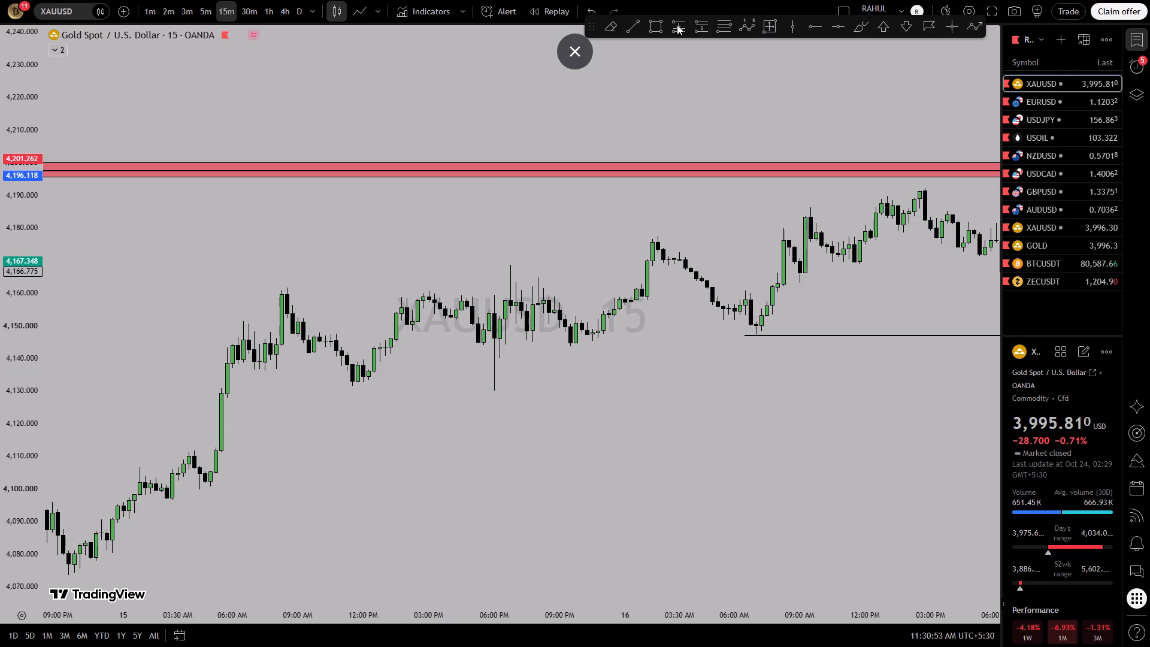
# Draw a horizontal trend line at 4,138.802 from 06:45 AM to 12:45 PM on 15 October.
pyautogui.click(627, 22)
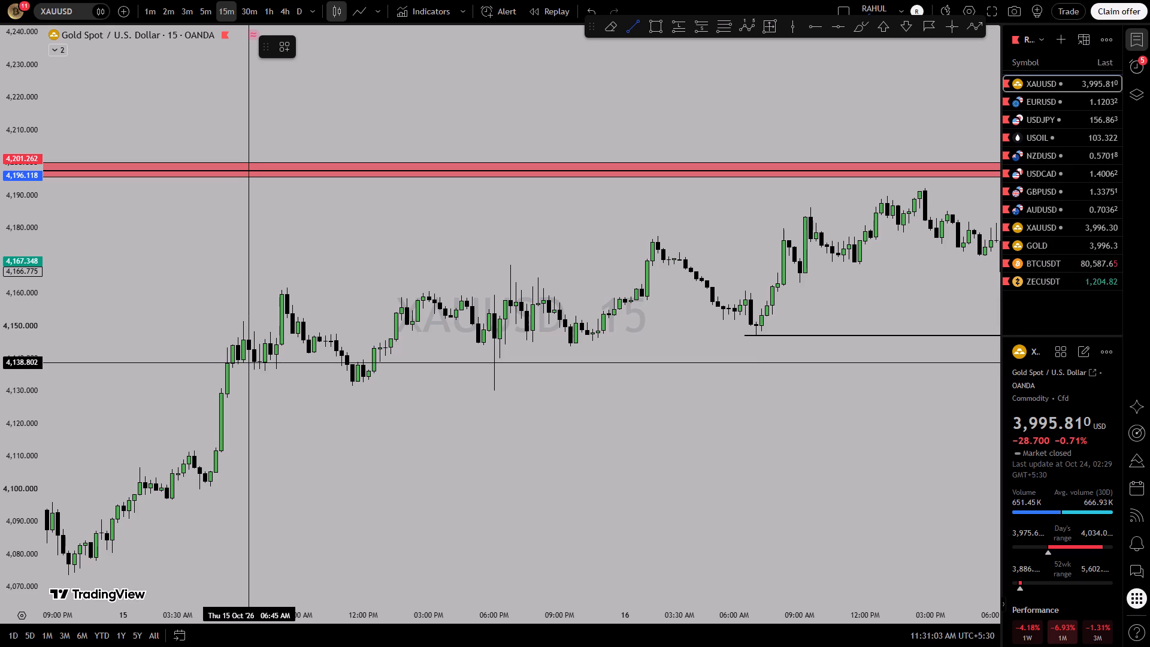
pyautogui.click(250, 362)
pyautogui.hscroll(-1, 250, 362)
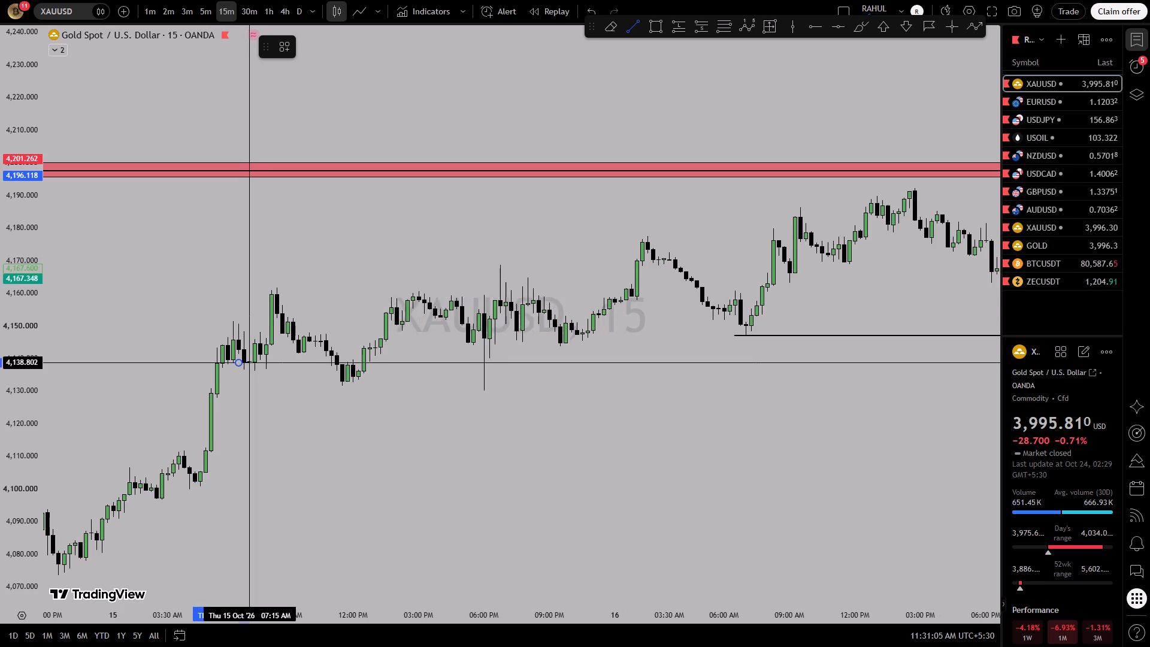
pyautogui.hscroll(-3, 250, 362)
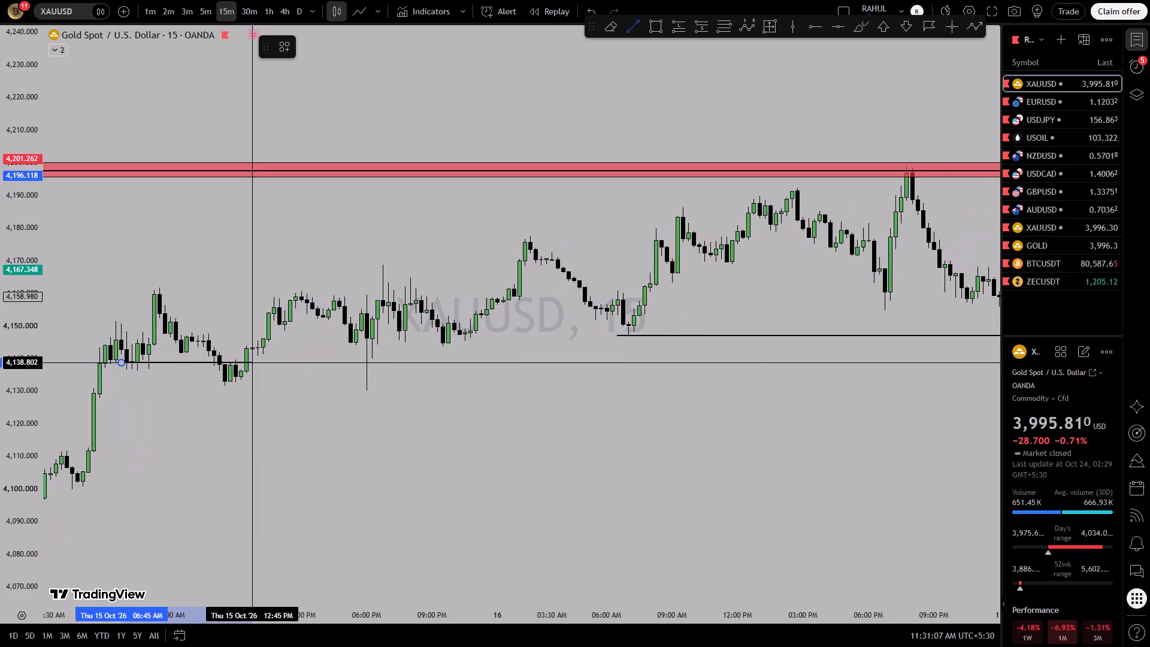
pyautogui.click(250, 362)
# Examine the candles around the 4,138.802 trend line, from the 15 October morning lows through the afternoon range.
pyautogui.moveTo(277, 426); pyautogui.dragTo(285, 394)
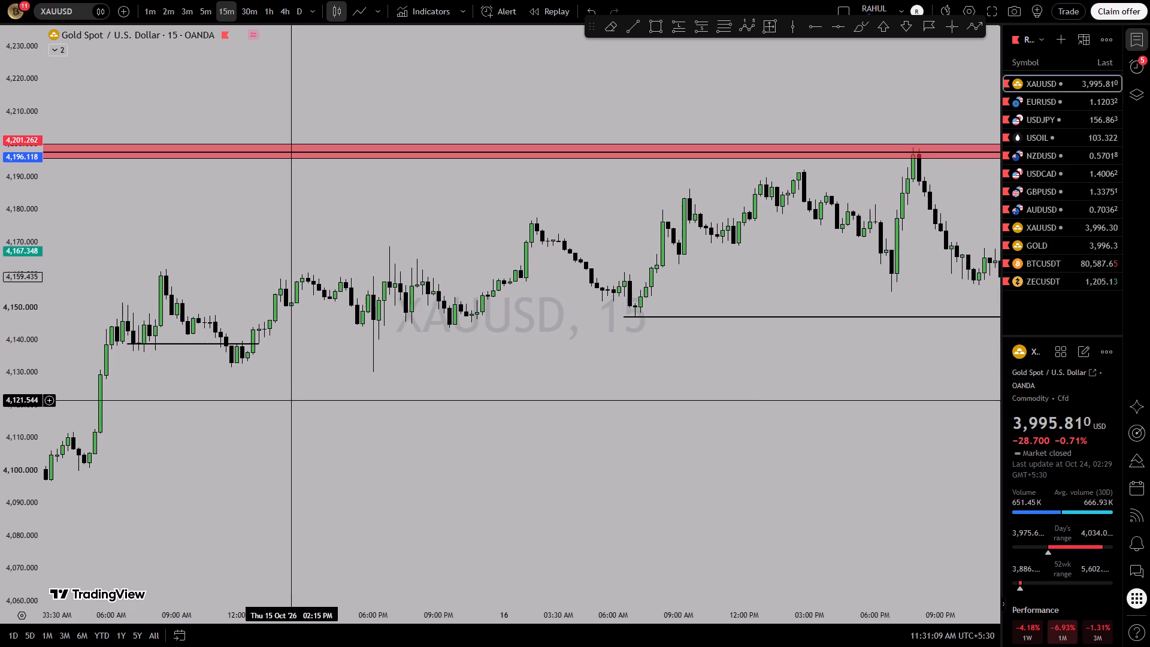
pyautogui.moveTo(285, 394); pyautogui.dragTo(284, 392)
pyautogui.scroll(6, 0, 344)
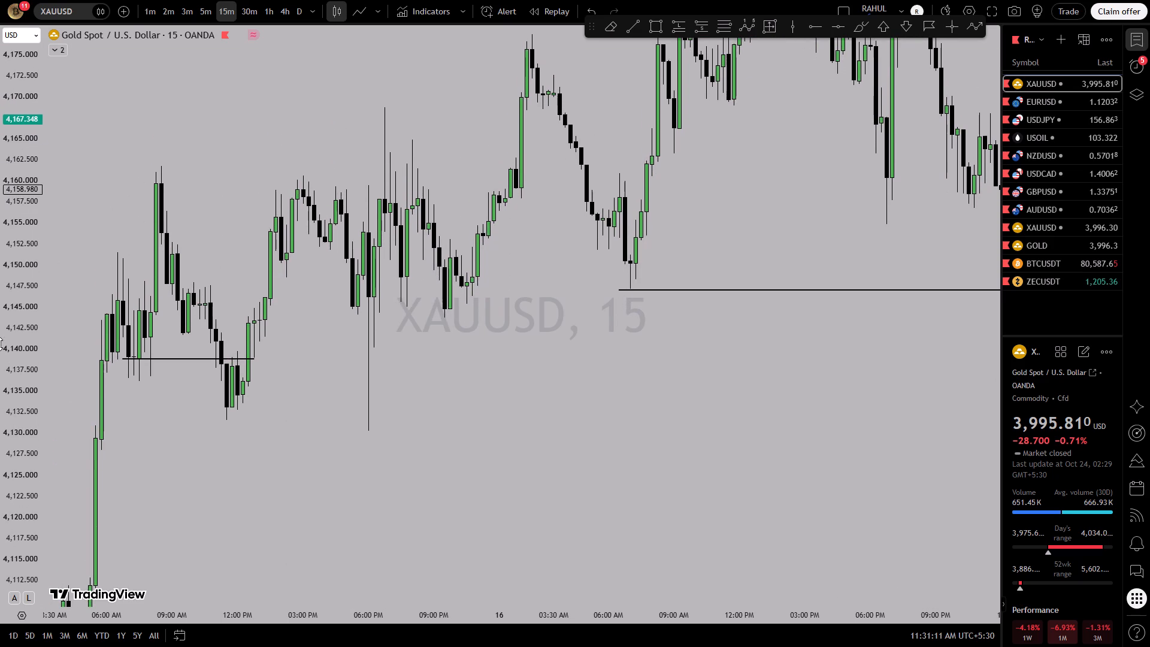
pyautogui.moveTo(329, 388); pyautogui.dragTo(413, 315)
pyautogui.scroll(1, 413, 315)
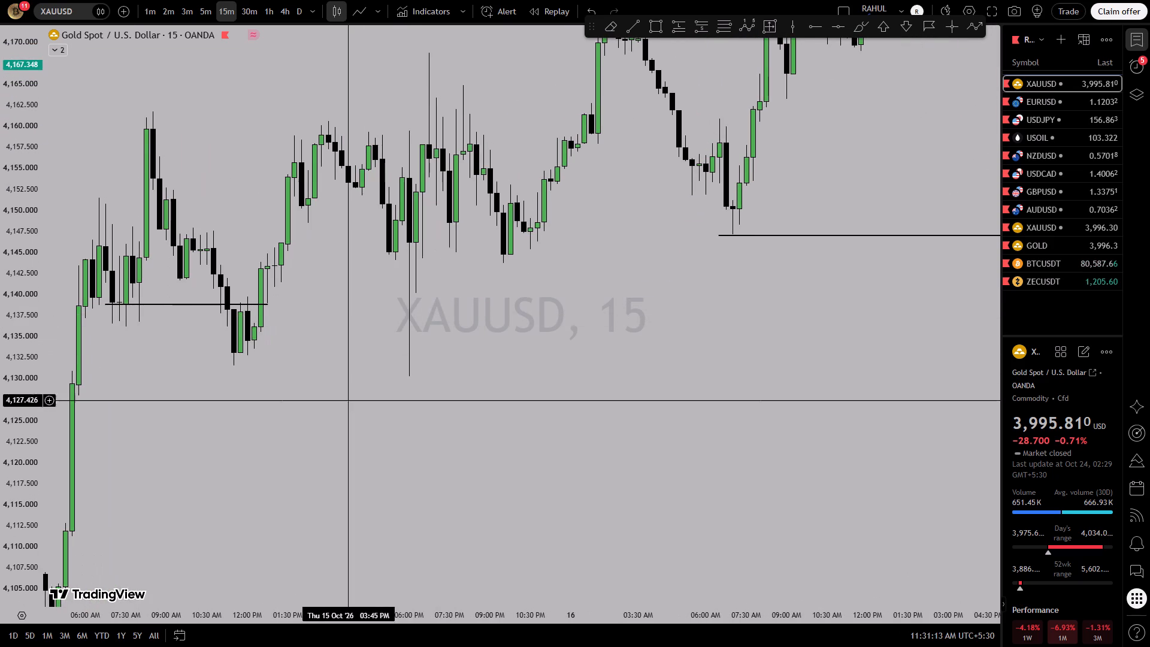
pyautogui.moveTo(329, 408); pyautogui.dragTo(517, 422)
pyautogui.scroll(1, 517, 422)
pyautogui.moveTo(382, 401); pyautogui.dragTo(532, 442)
pyautogui.scroll(1, 532, 442)
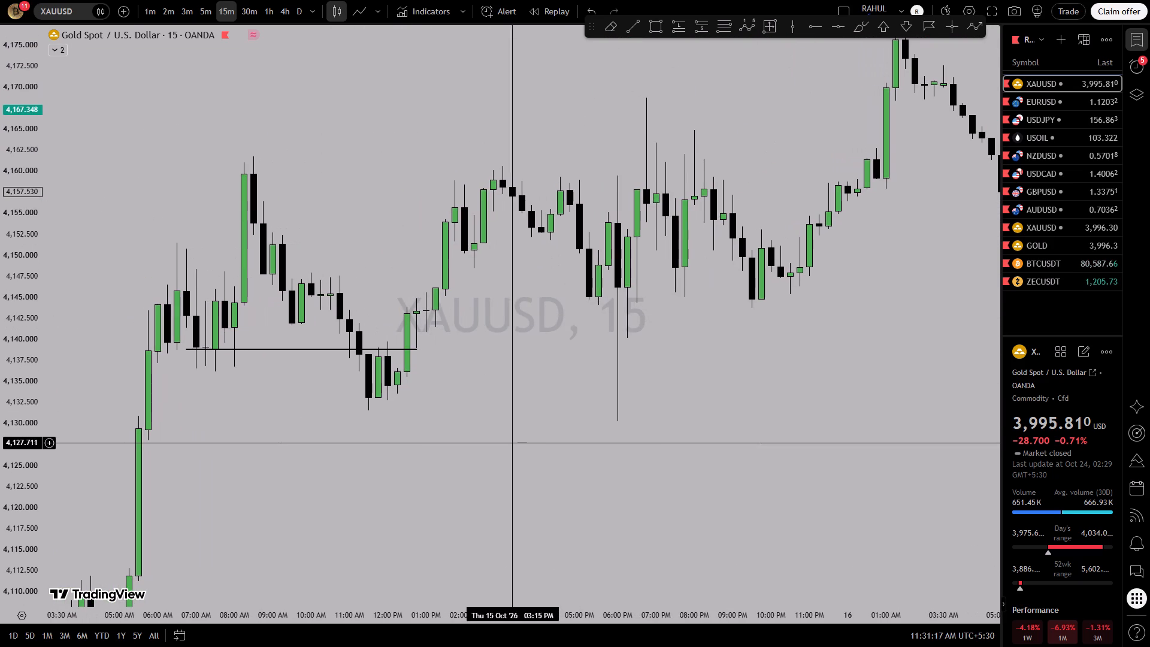
pyautogui.click(242, 368)
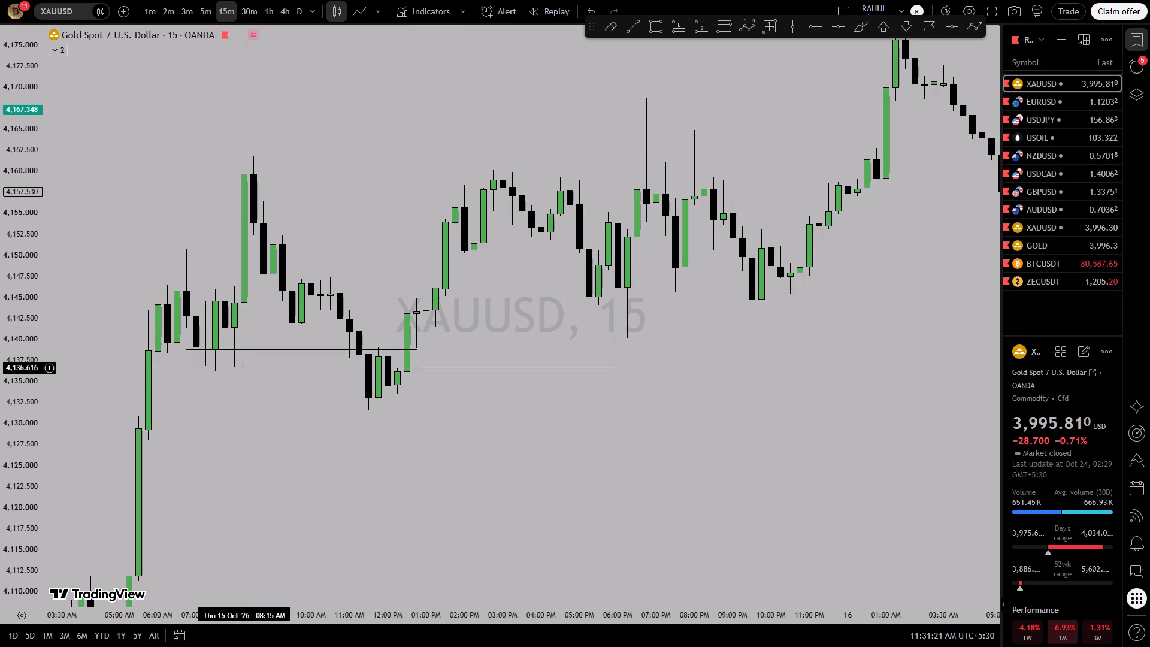
pyautogui.click(242, 368)
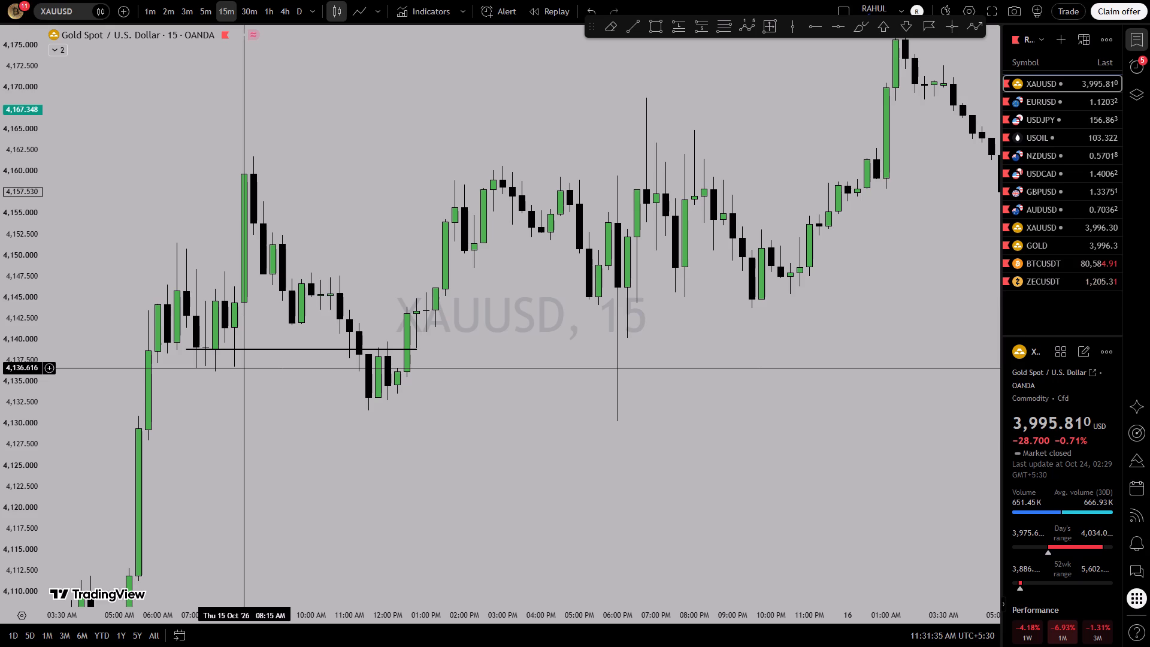
pyautogui.click(238, 372)
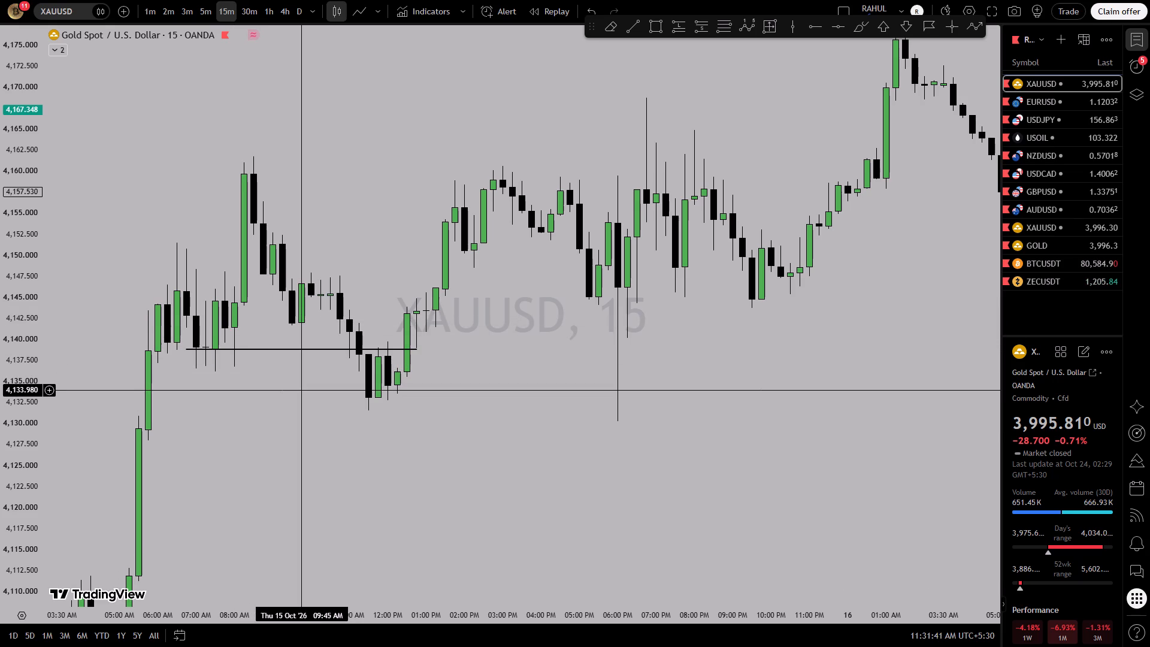
pyautogui.moveTo(301, 390); pyautogui.dragTo(237, 281)
pyautogui.scroll(1, 237, 281)
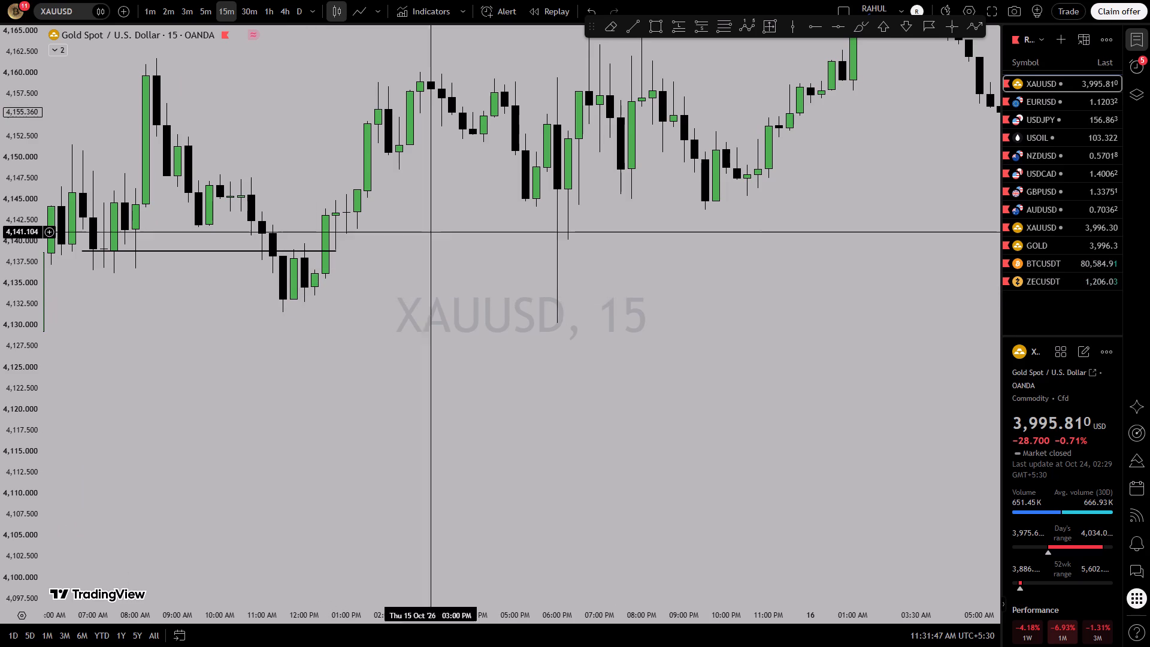
# Place a long position at 11:15 AM on 15 October with entry 4,133.268, stop 4,129.492 and target 4,155.280.
pyautogui.click(670, 28)
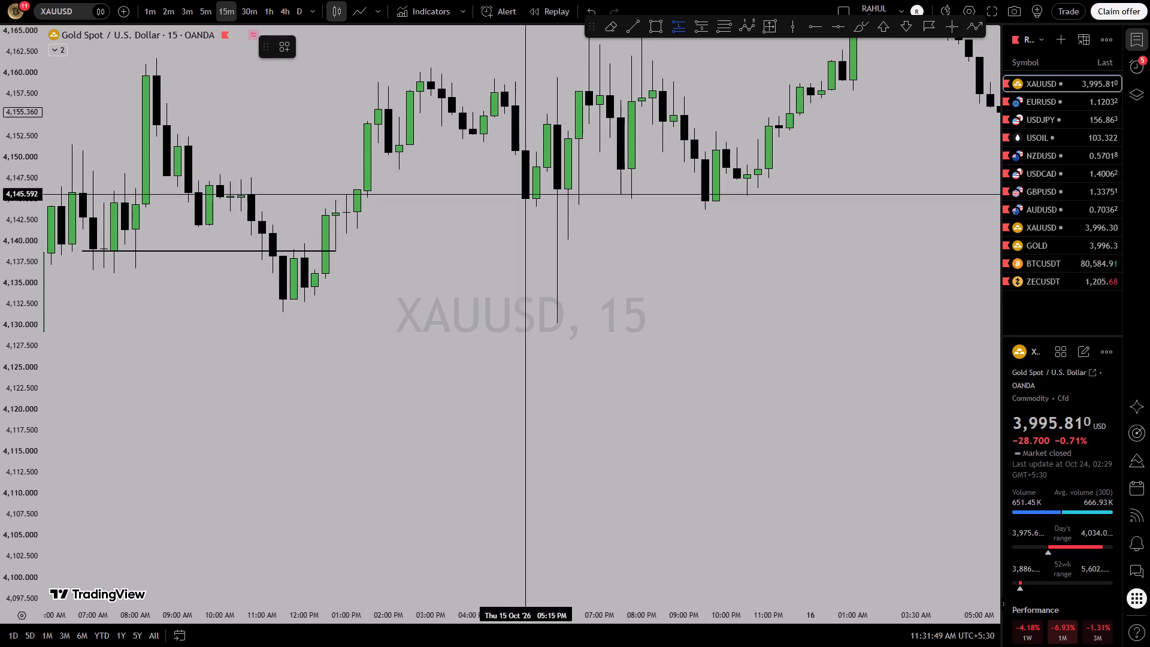
pyautogui.click(271, 298)
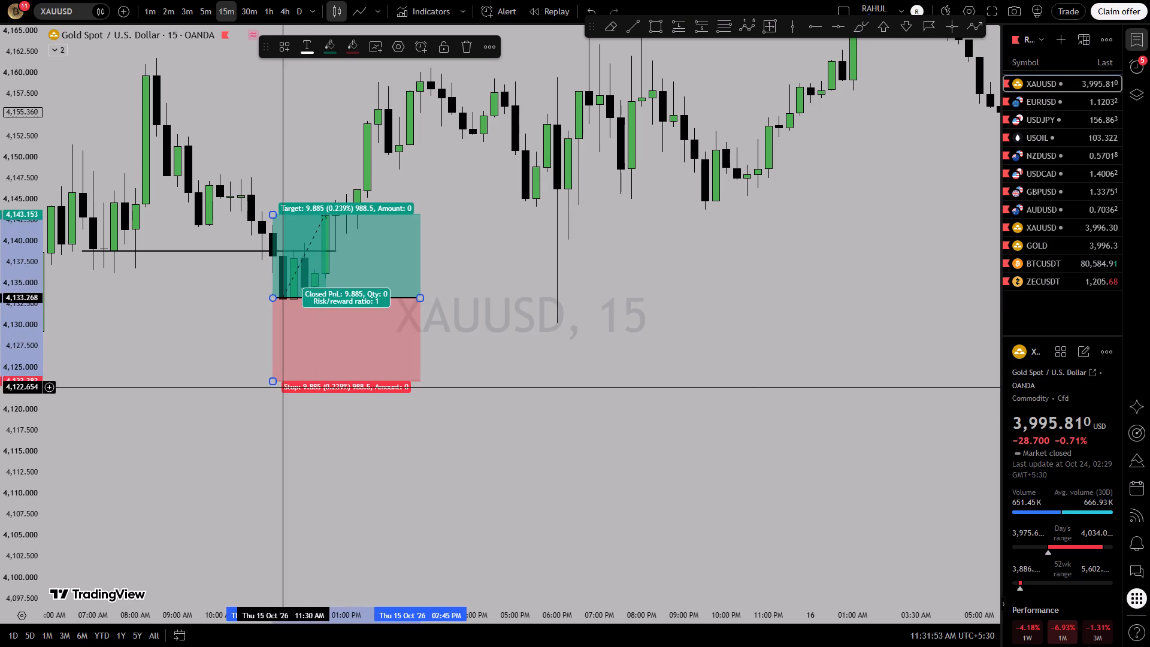
pyautogui.moveTo(273, 383); pyautogui.dragTo(267, 329)
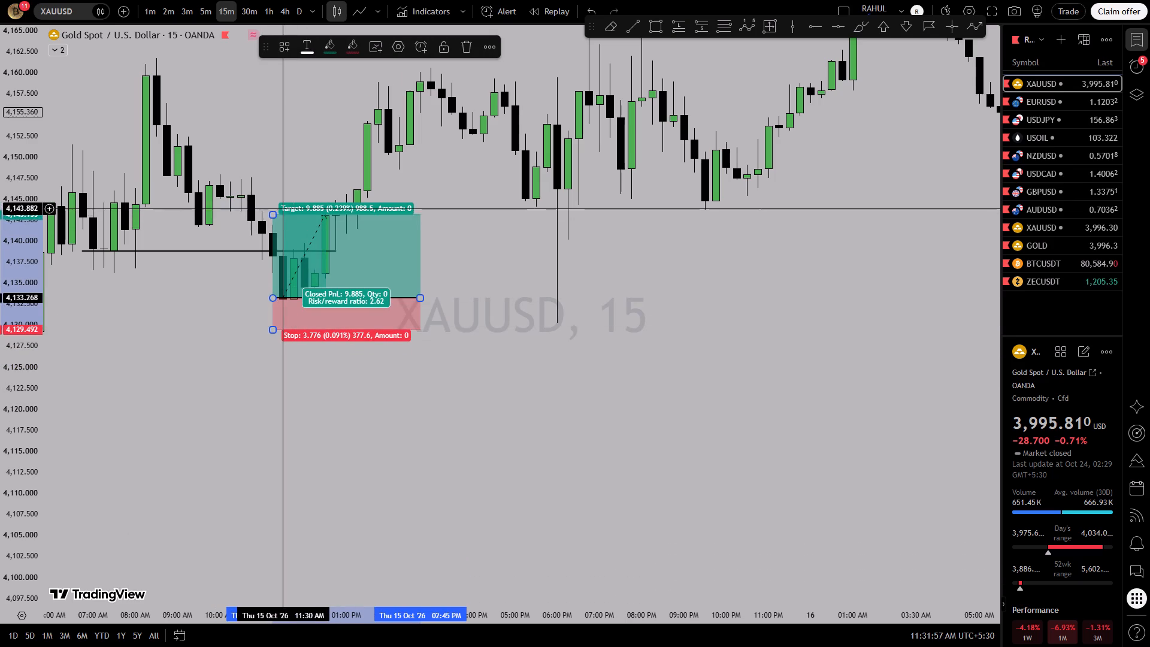
pyautogui.moveTo(276, 215); pyautogui.dragTo(324, 113)
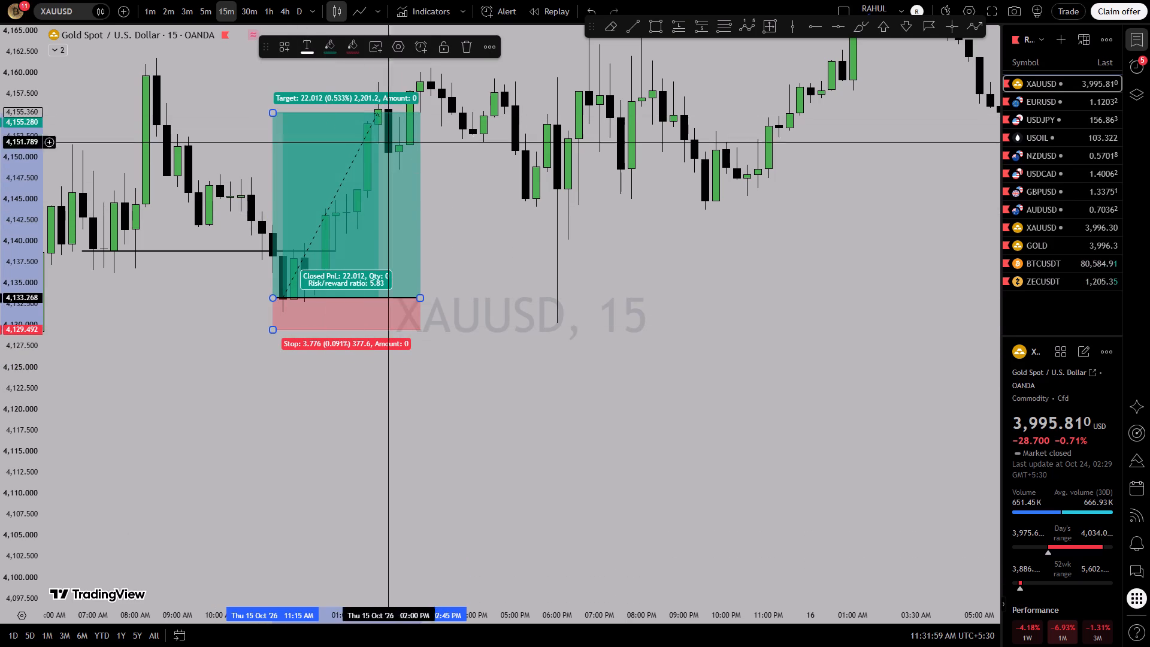
# Examine the 15-minute price action surrounding the long position, including the 14 October drop and the 15 October morning rally.
pyautogui.moveTo(490, 201); pyautogui.dragTo(499, 292)
pyautogui.scroll(-2, 499, 292)
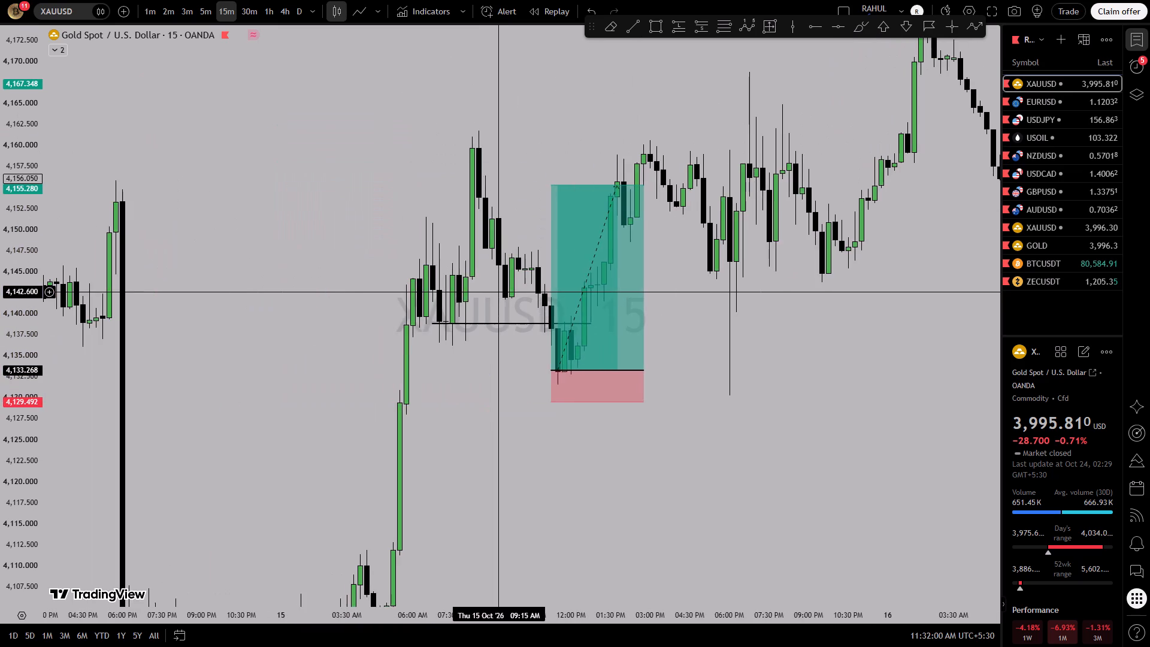
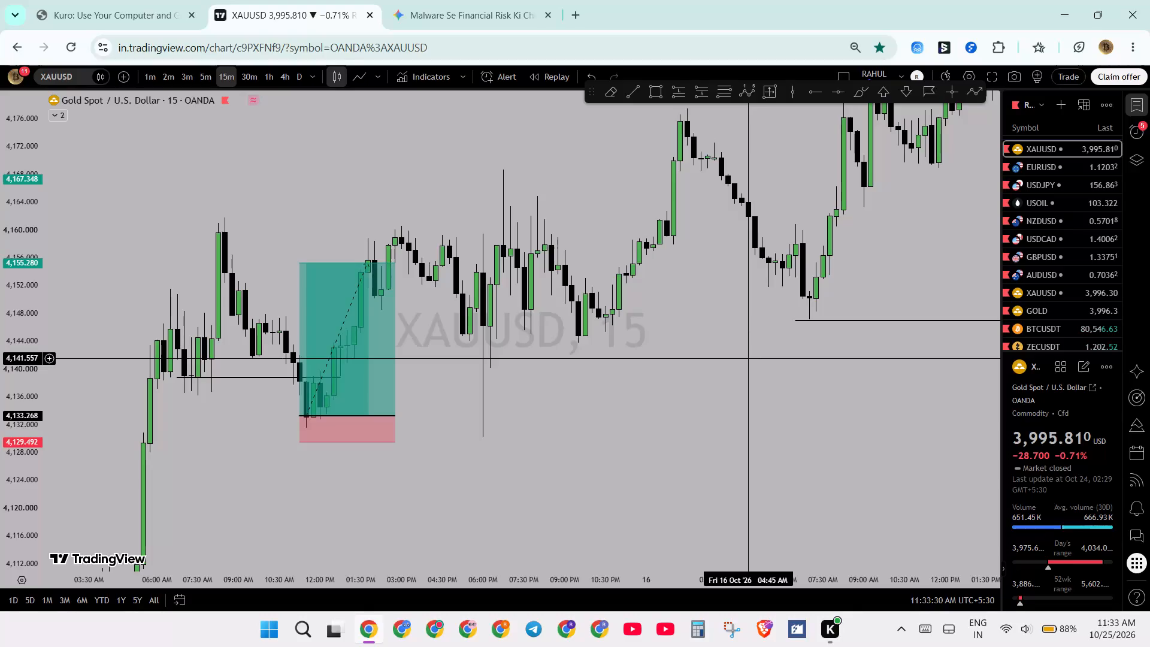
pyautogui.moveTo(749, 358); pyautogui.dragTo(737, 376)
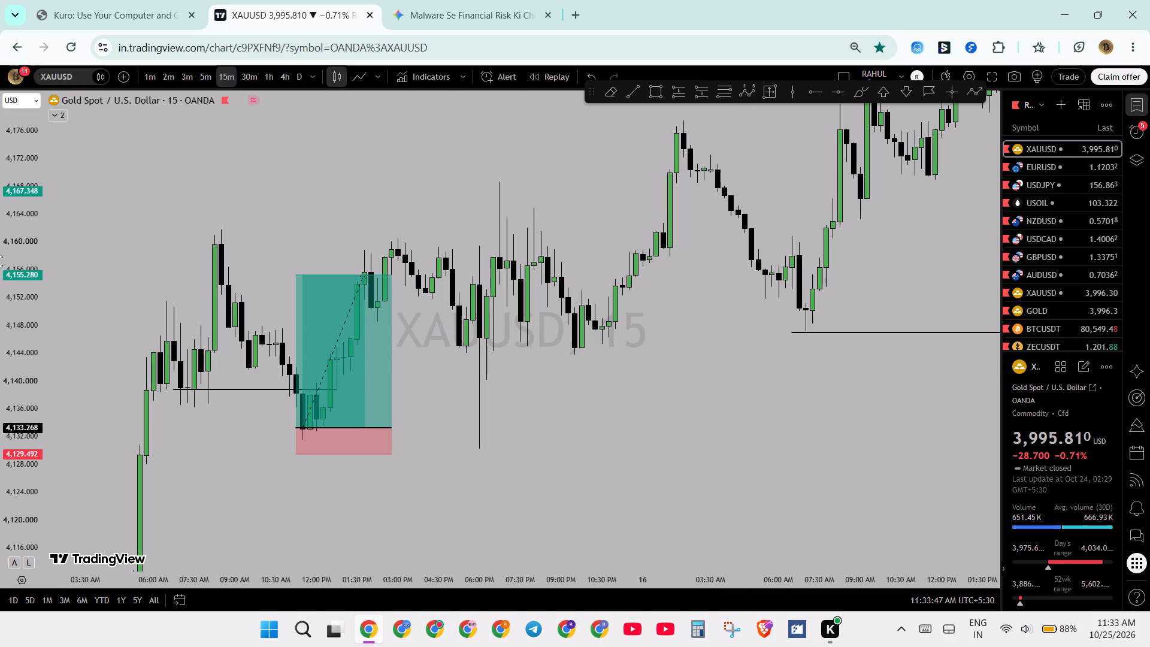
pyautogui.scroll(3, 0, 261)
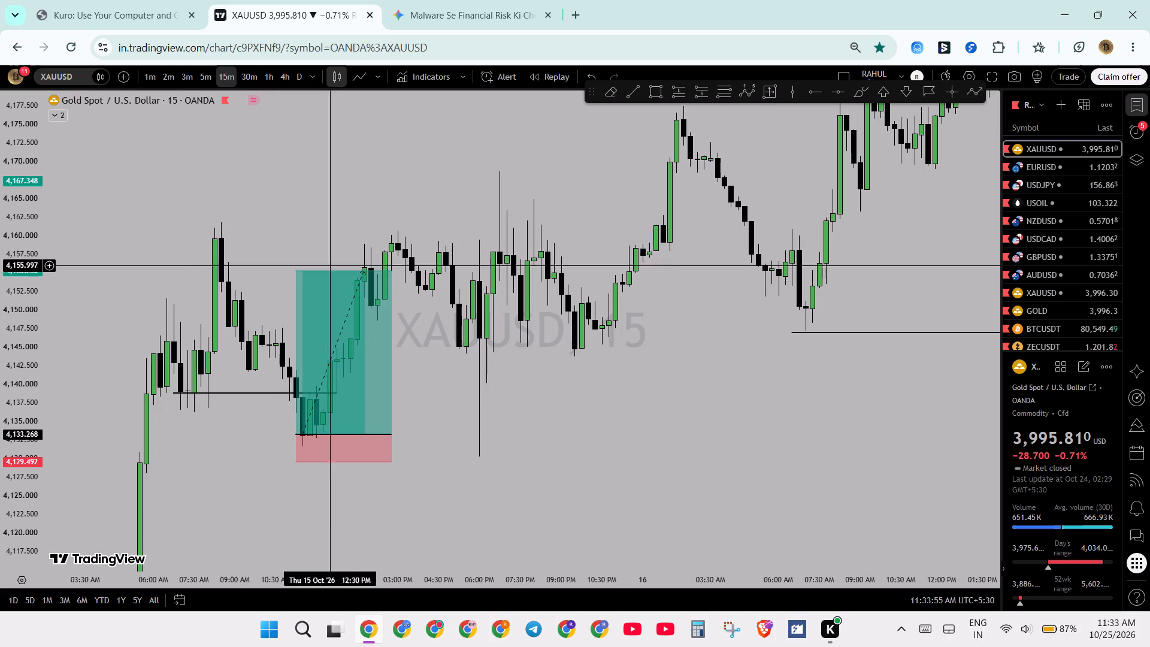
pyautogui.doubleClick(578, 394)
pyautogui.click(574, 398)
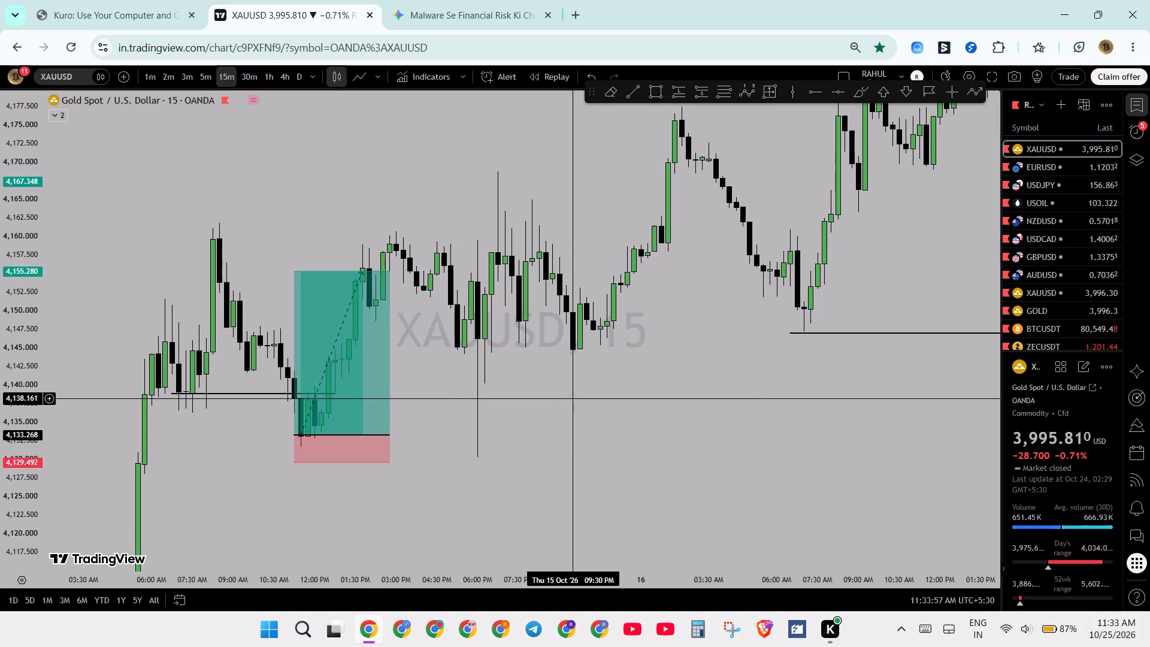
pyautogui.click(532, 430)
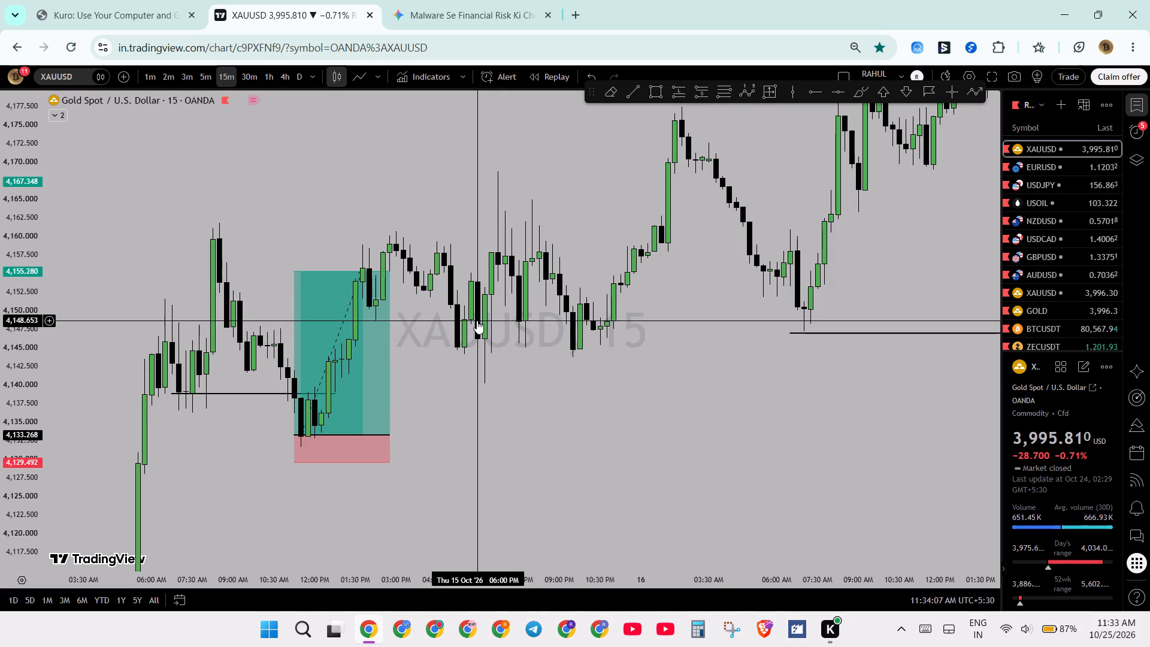
# Switch the XAUUSD chart to the 1-hour interval.
pyautogui.click(444, 348)
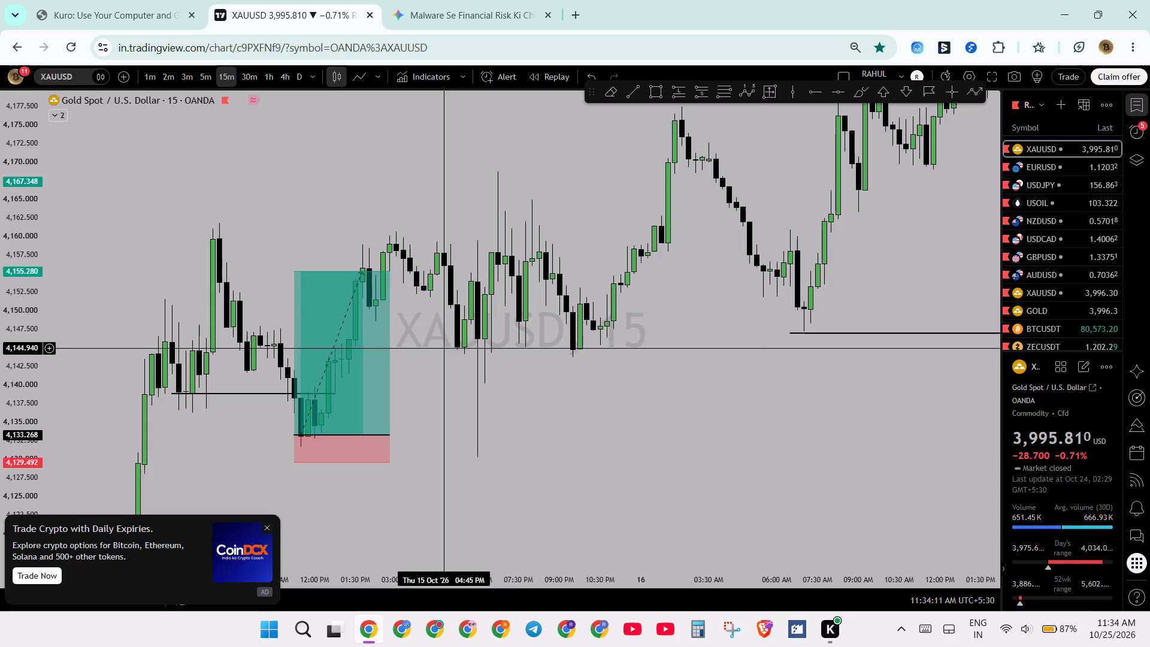
pyautogui.click(466, 335)
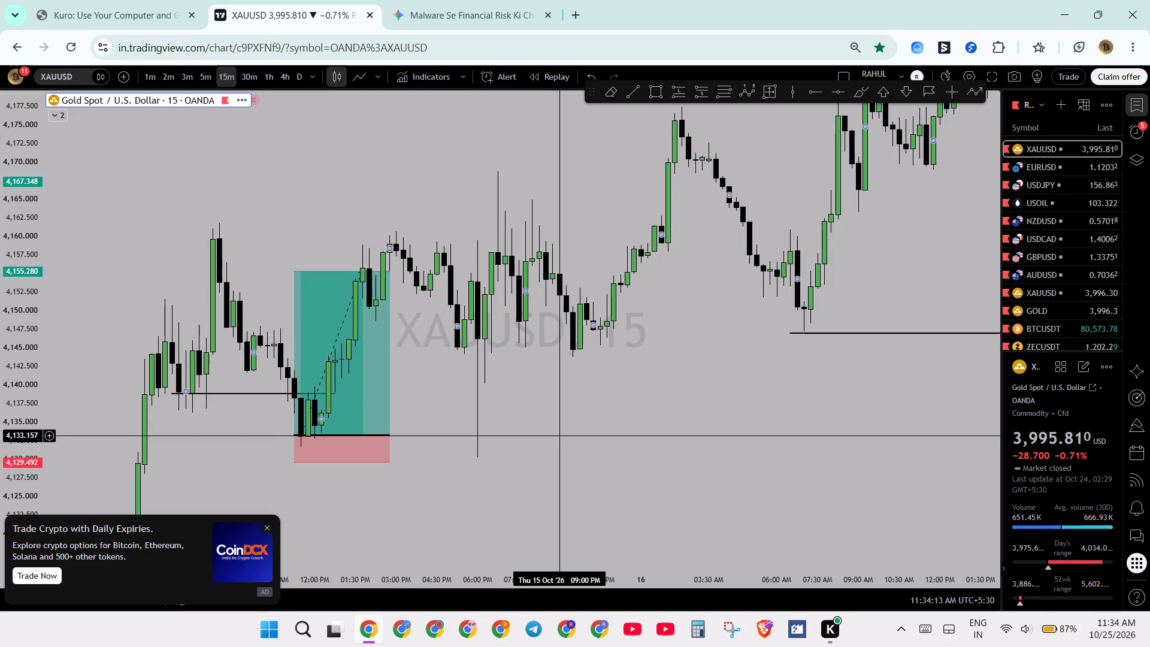
pyautogui.click(558, 436)
pyautogui.write('60')
pyautogui.press('Return')
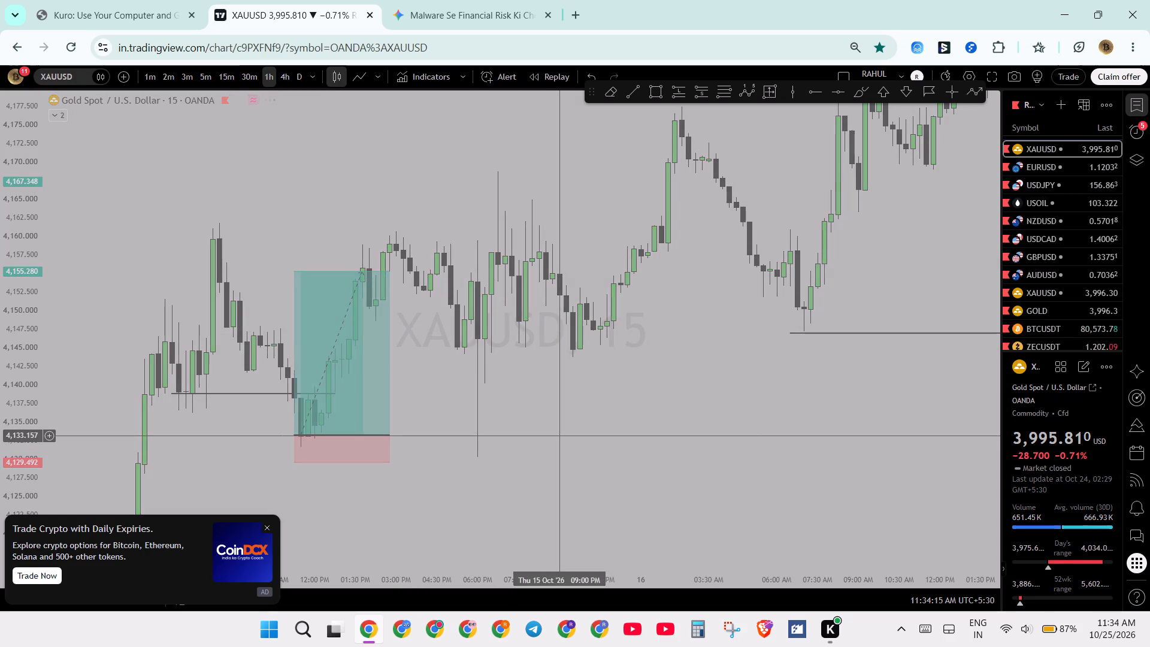
pyautogui.hscroll(-1, 558, 436)
pyautogui.click(558, 436)
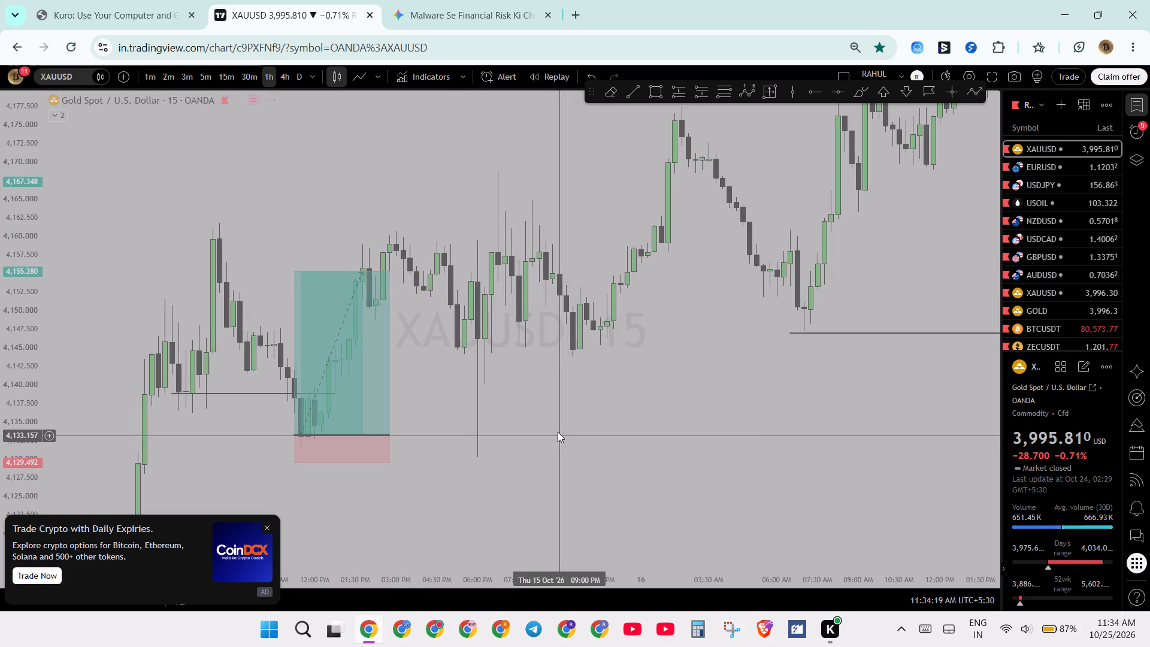
pyautogui.tripleClick(558, 432)
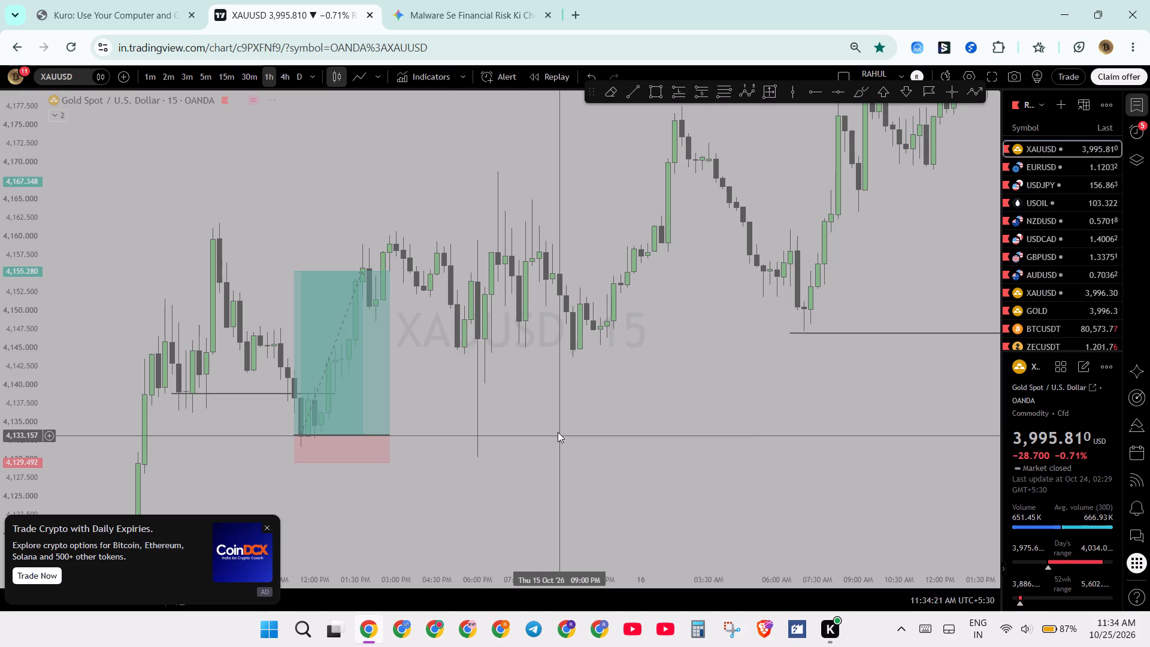
pyautogui.tripleClick(558, 432)
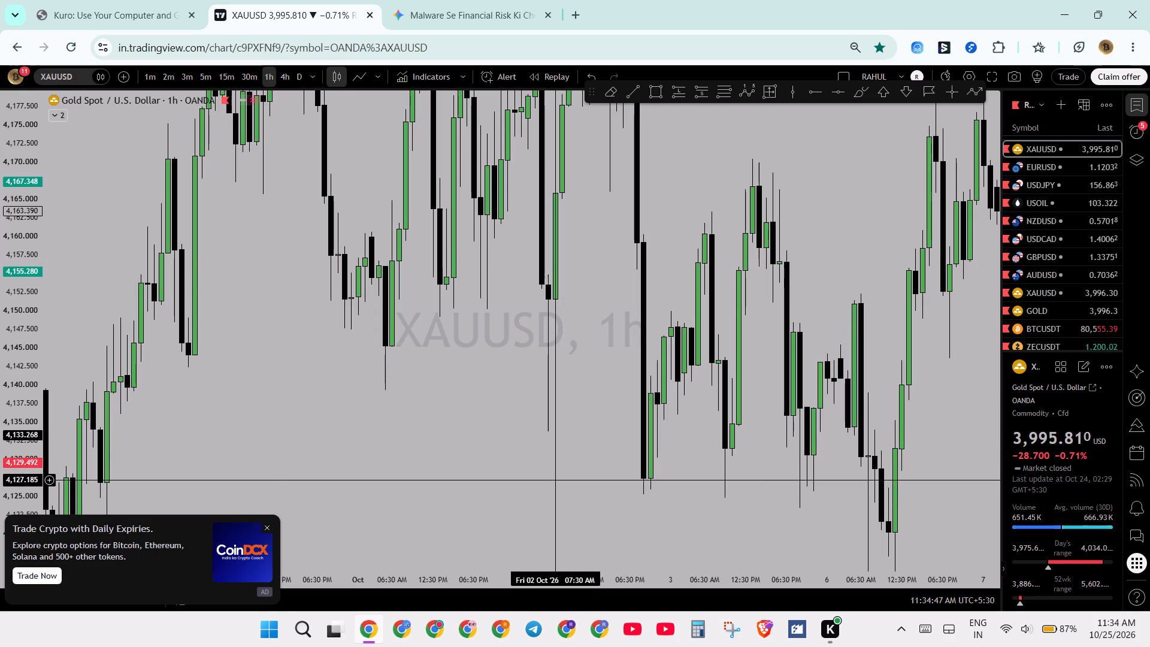
# Examine the 1-hour price action from 2 October through the "1H CHOCH" and "1H BOS" levels to the 15 October rally.
pyautogui.moveTo(555, 480); pyautogui.dragTo(405, 424)
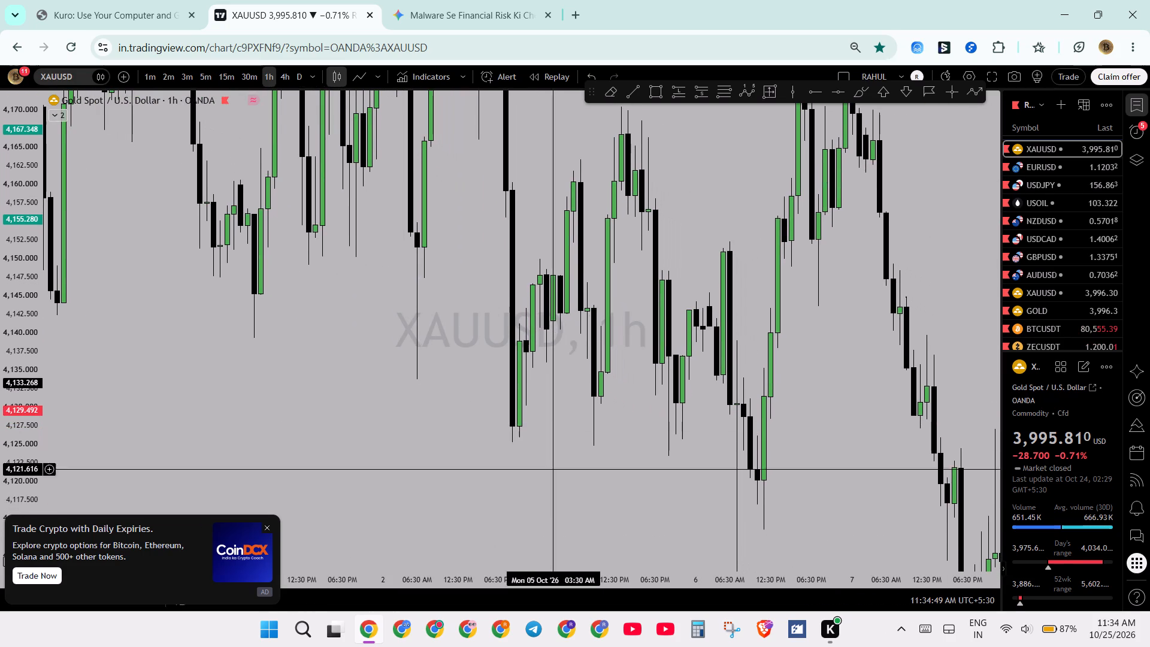
pyautogui.moveTo(576, 511); pyautogui.dragTo(400, 421)
pyautogui.moveTo(400, 421); pyautogui.dragTo(313, 390)
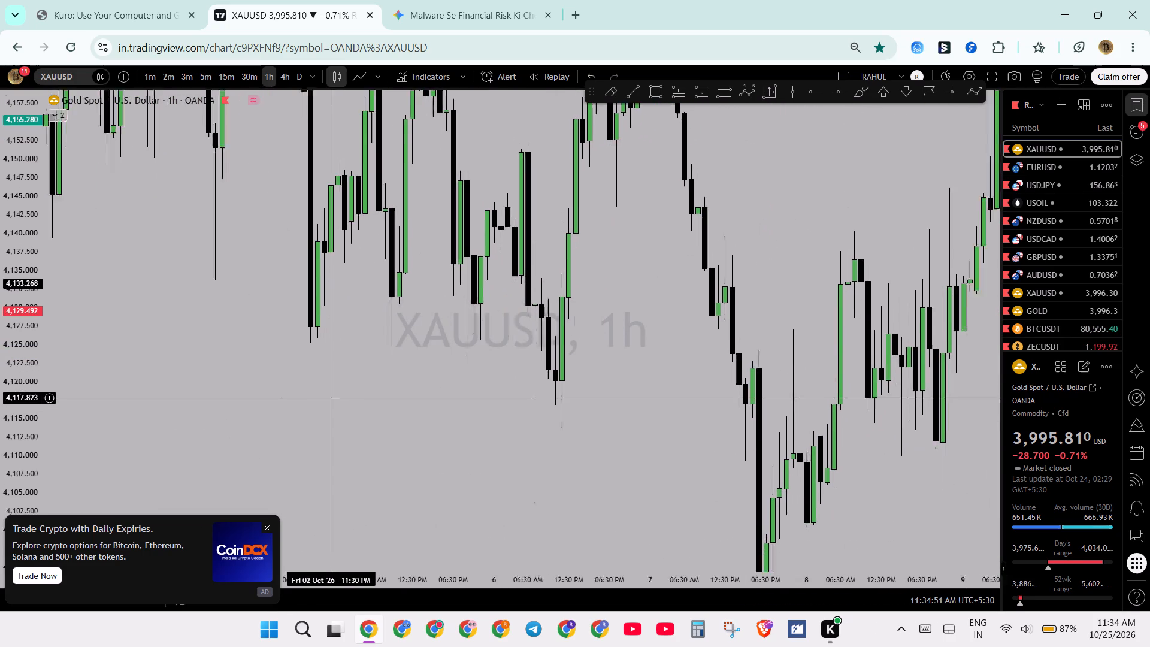
pyautogui.moveTo(313, 390); pyautogui.dragTo(284, 376)
pyautogui.moveTo(328, 361); pyautogui.dragTo(257, 346)
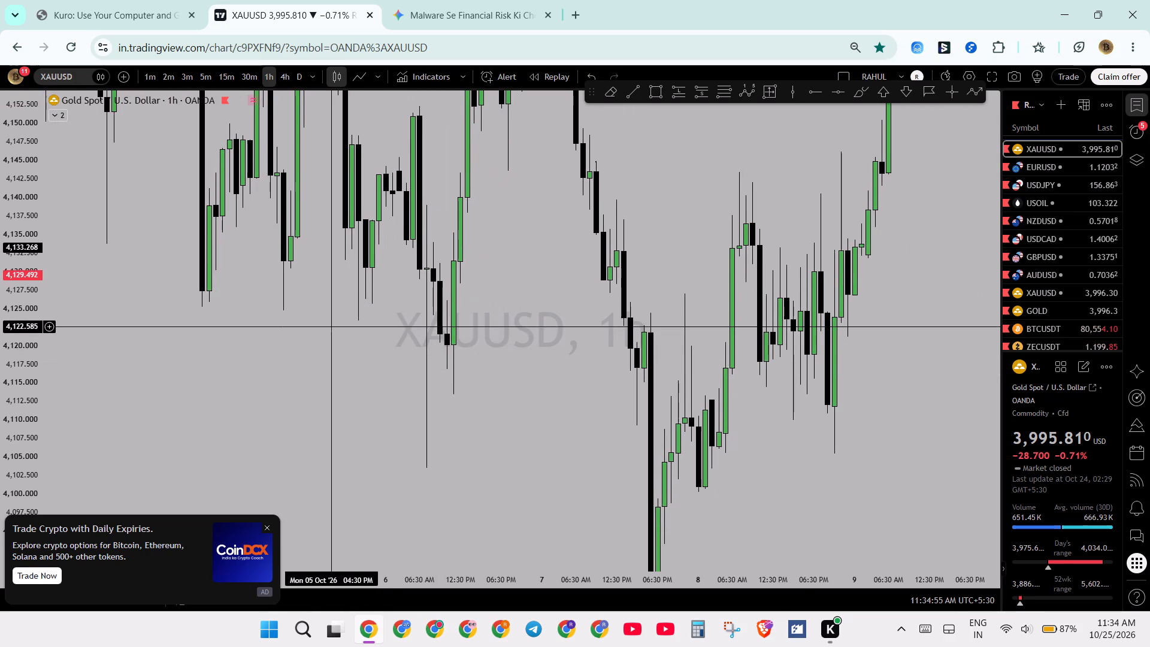
pyautogui.moveTo(316, 326); pyautogui.dragTo(261, 326)
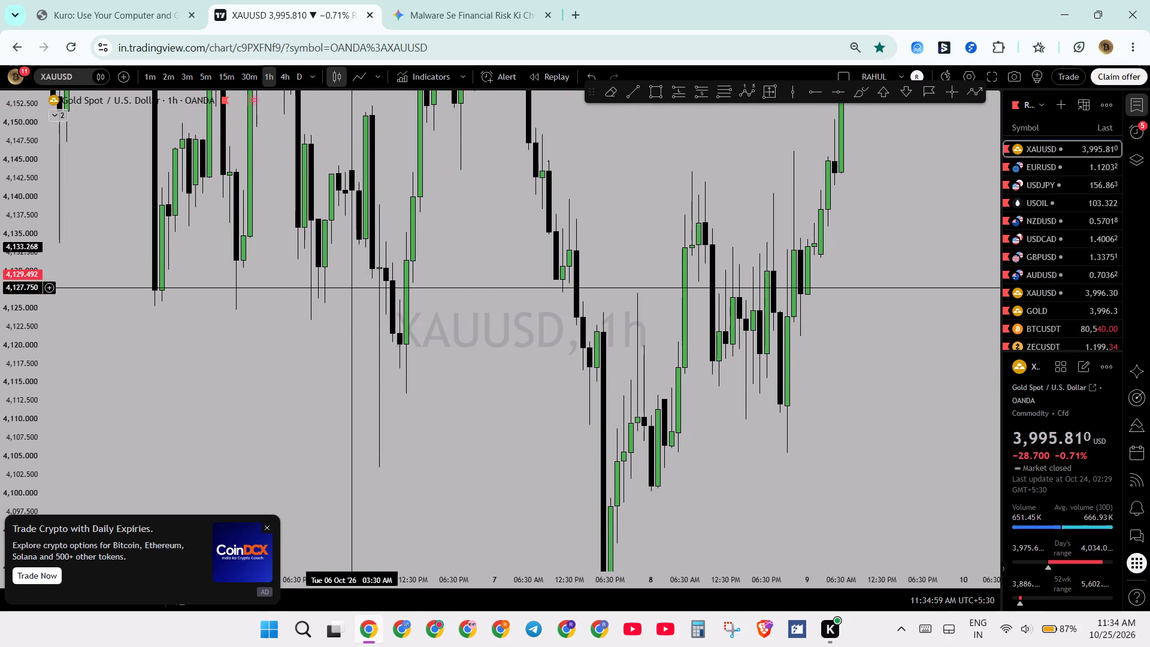
pyautogui.moveTo(350, 288); pyautogui.dragTo(232, 310)
pyautogui.moveTo(722, 219); pyautogui.dragTo(715, 223)
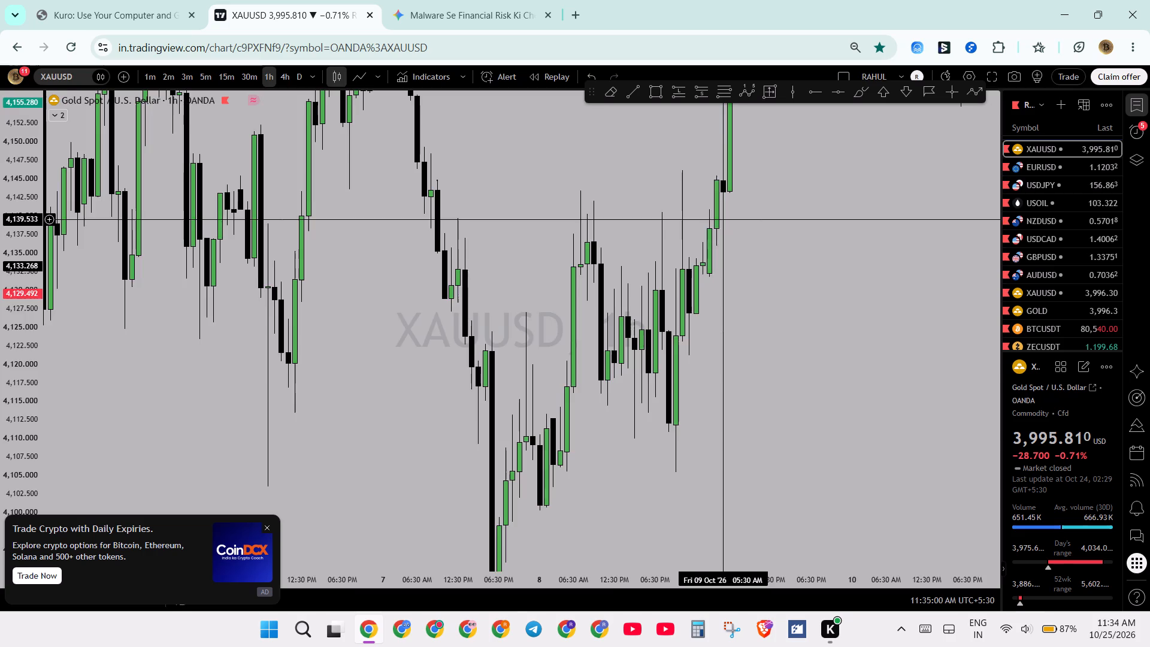
pyautogui.moveTo(715, 223); pyautogui.dragTo(632, 471)
pyautogui.scroll(-3, 0, 340)
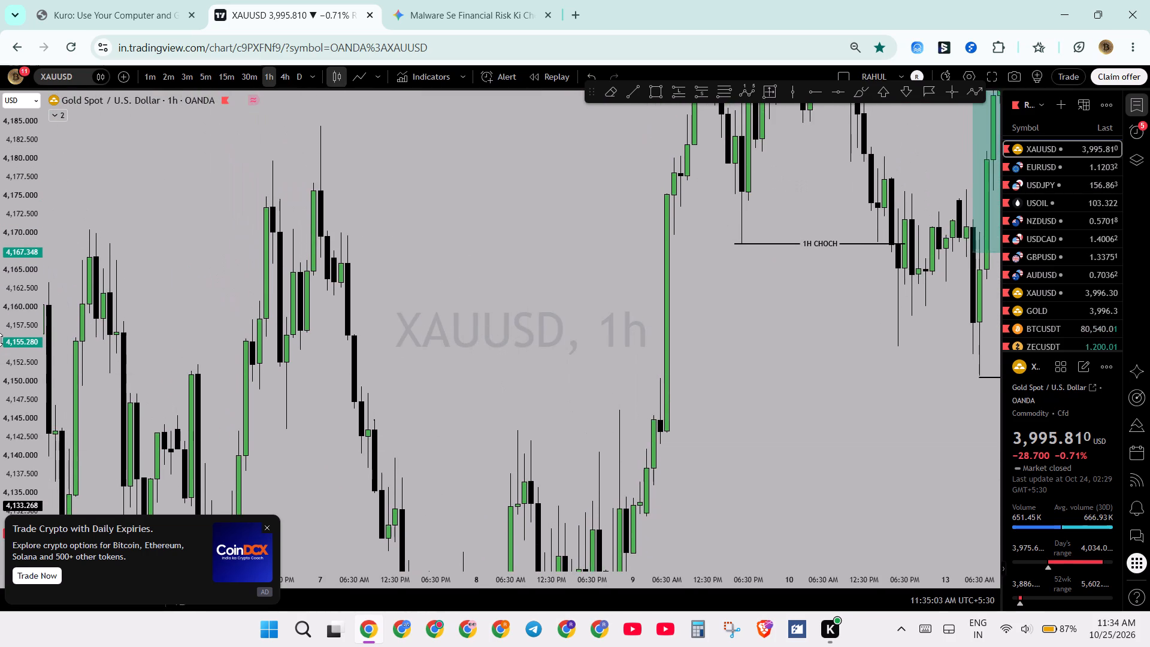
pyautogui.scroll(-9, 0, 340)
pyautogui.scroll(-1, 440, 471)
pyautogui.hscroll(-2, 440, 471)
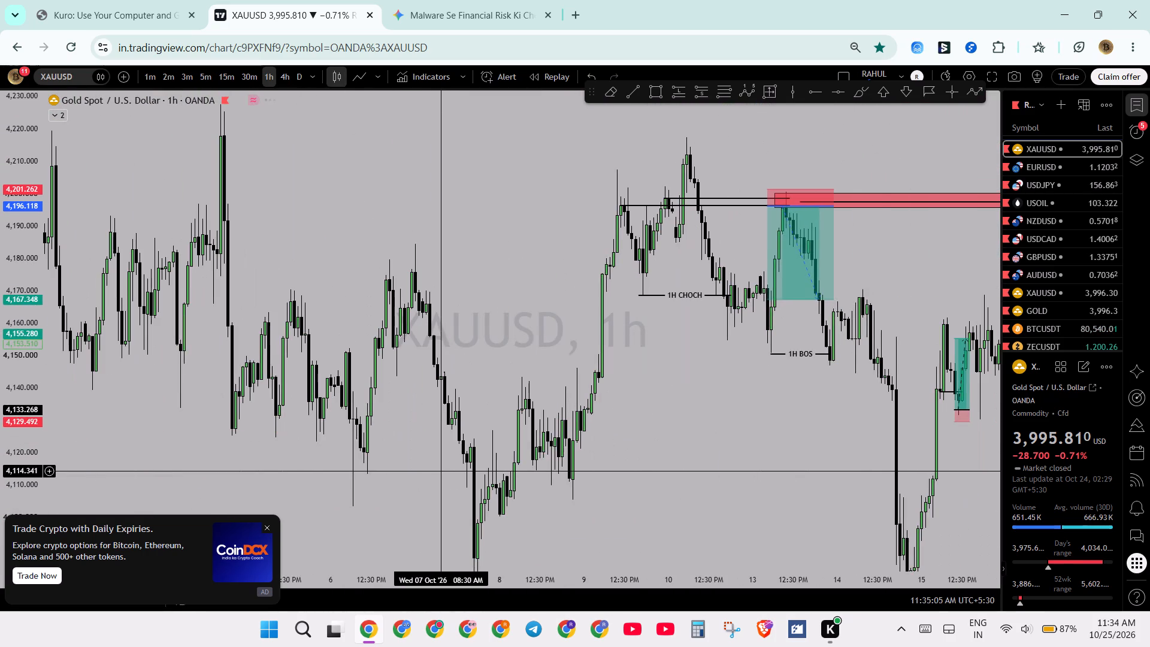
pyautogui.hscroll(-1, 440, 471)
pyautogui.moveTo(440, 471); pyautogui.dragTo(324, 385)
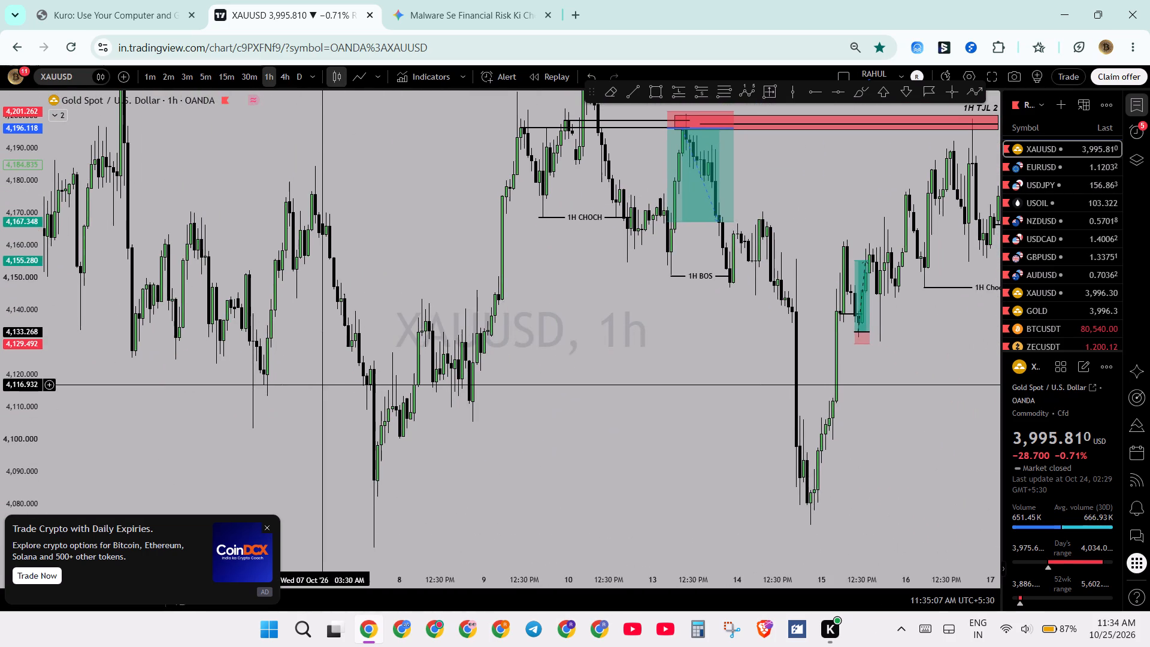
# Examine the 1-hour candles around the long position and the short trend line at the 15 October morning lows.
pyautogui.hscroll(-1, 324, 385)
pyautogui.scroll(3, 324, 385)
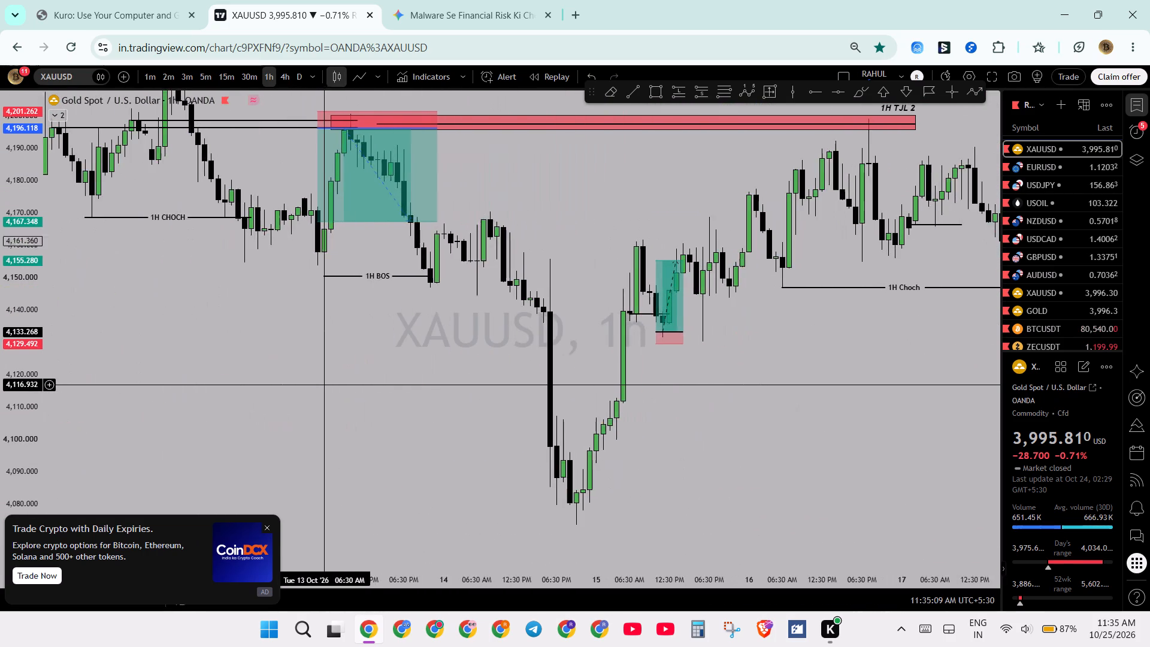
pyautogui.scroll(2, 324, 385)
pyautogui.scroll(8, 0, 398)
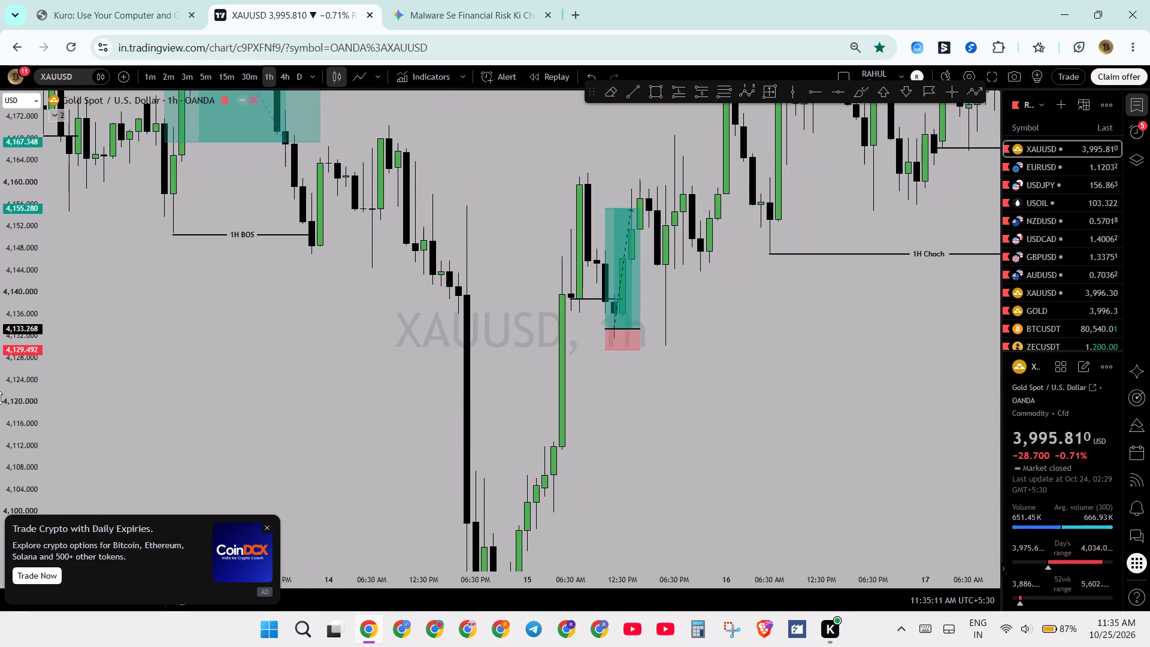
pyautogui.moveTo(779, 354); pyautogui.dragTo(779, 380)
pyautogui.scroll(2, 779, 380)
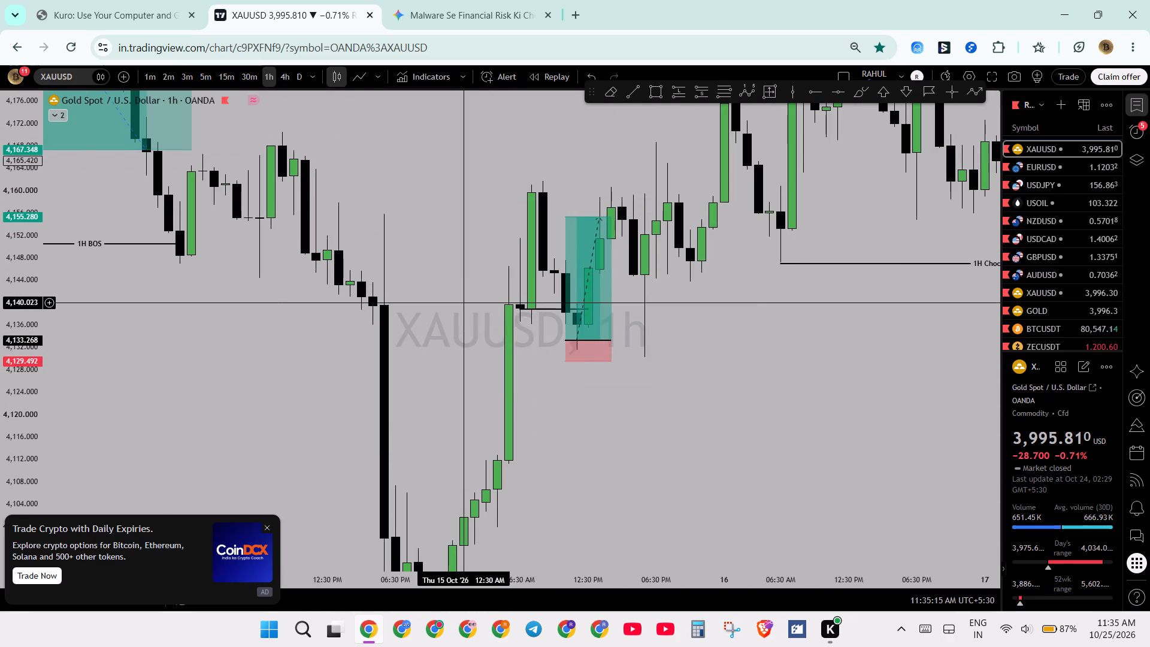
pyautogui.scroll(1, 461, 303)
pyautogui.scroll(4, 0, 457)
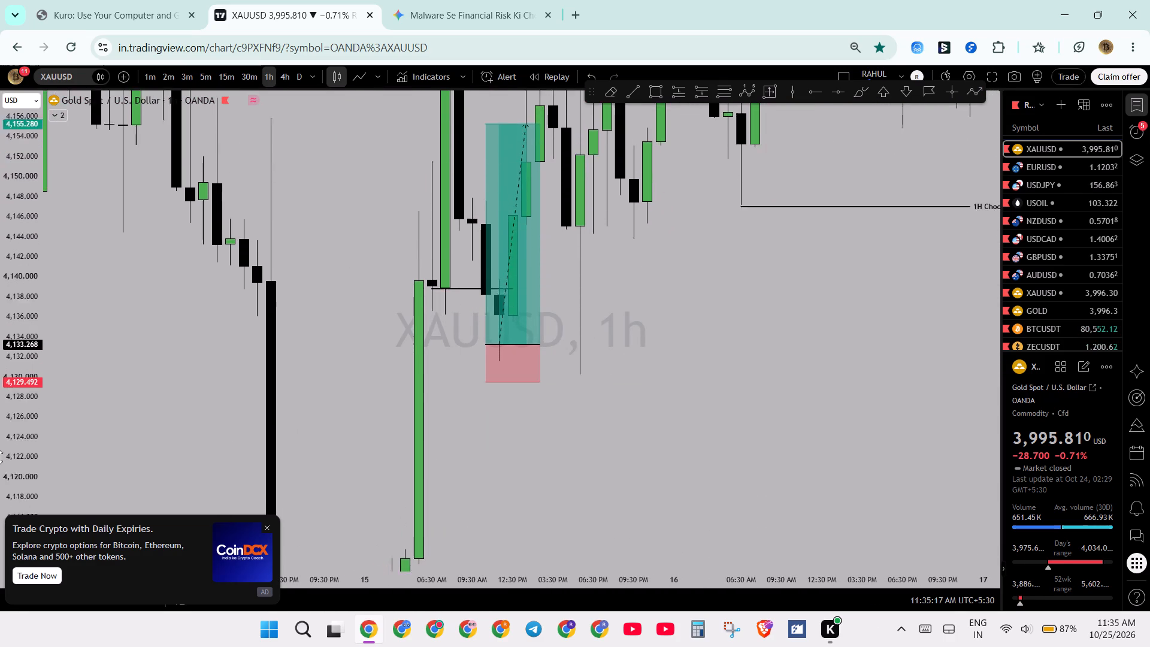
pyautogui.moveTo(716, 409); pyautogui.dragTo(717, 447)
pyautogui.scroll(2, 717, 447)
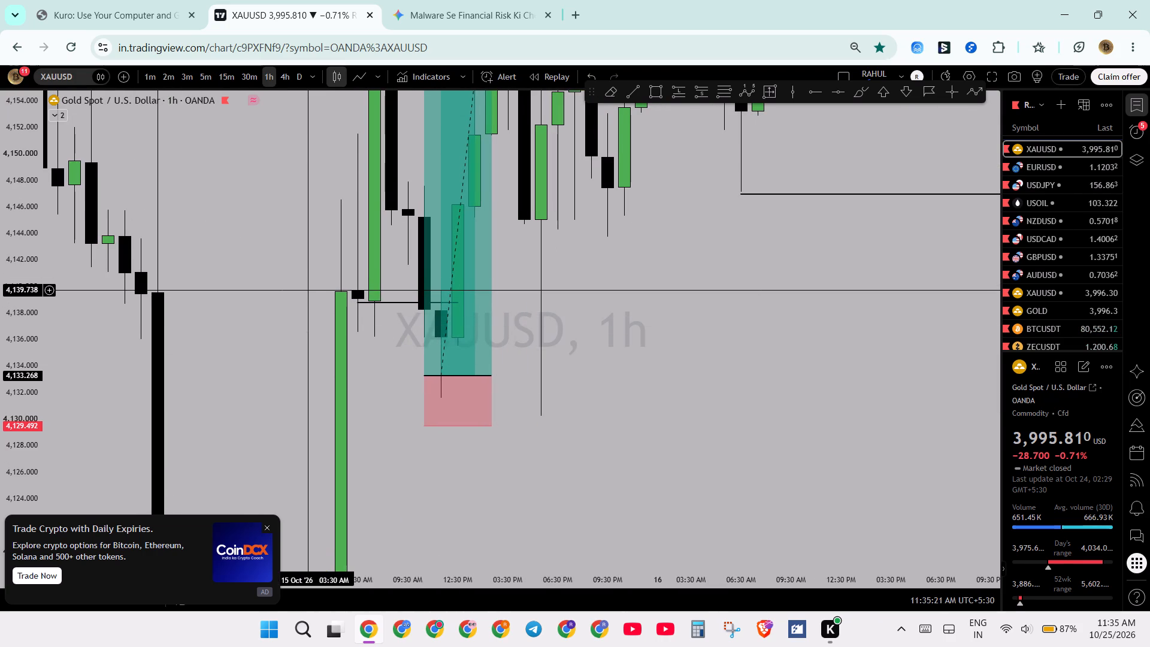
pyautogui.scroll(1, 312, 290)
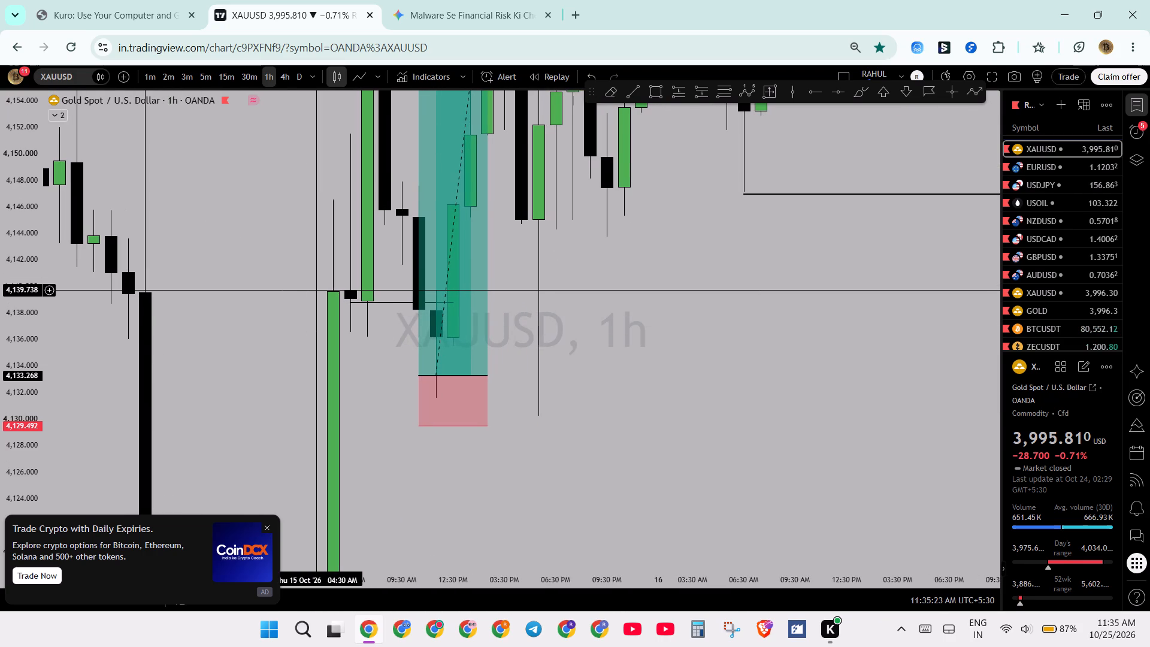
pyautogui.scroll(2, 312, 290)
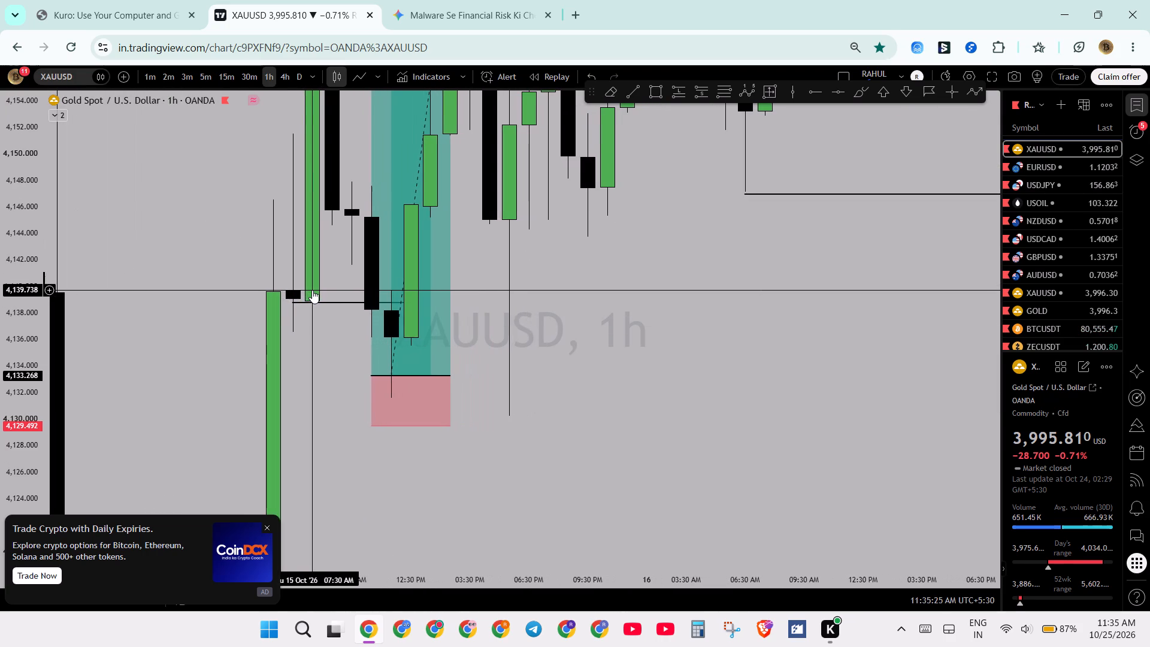
pyautogui.scroll(1, 312, 290)
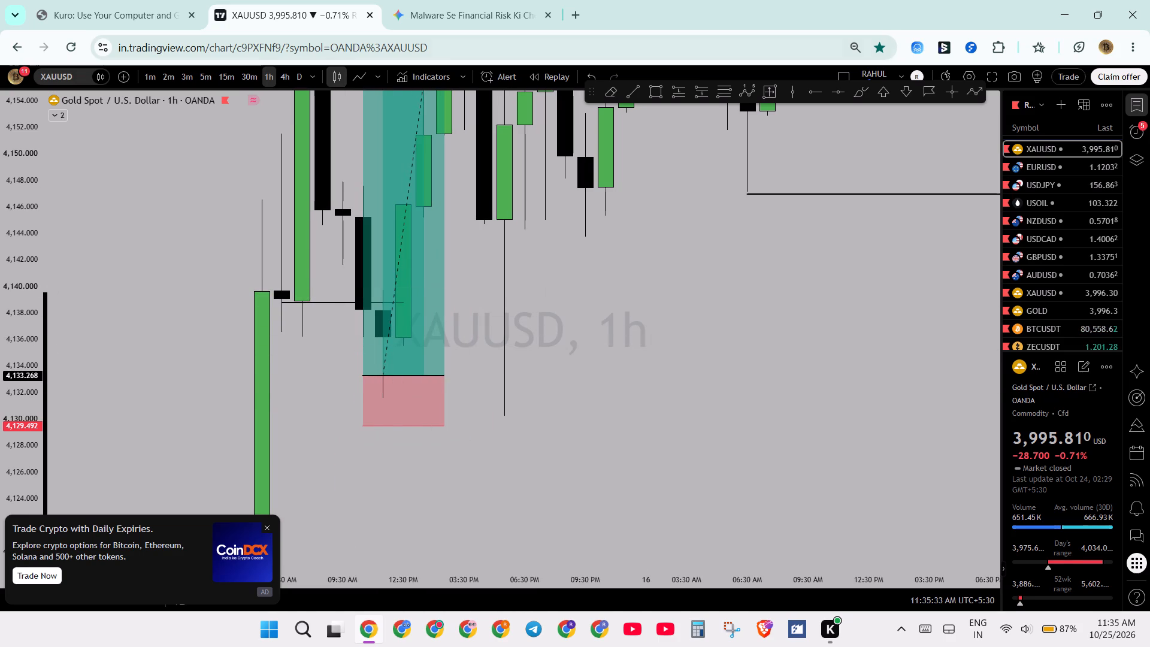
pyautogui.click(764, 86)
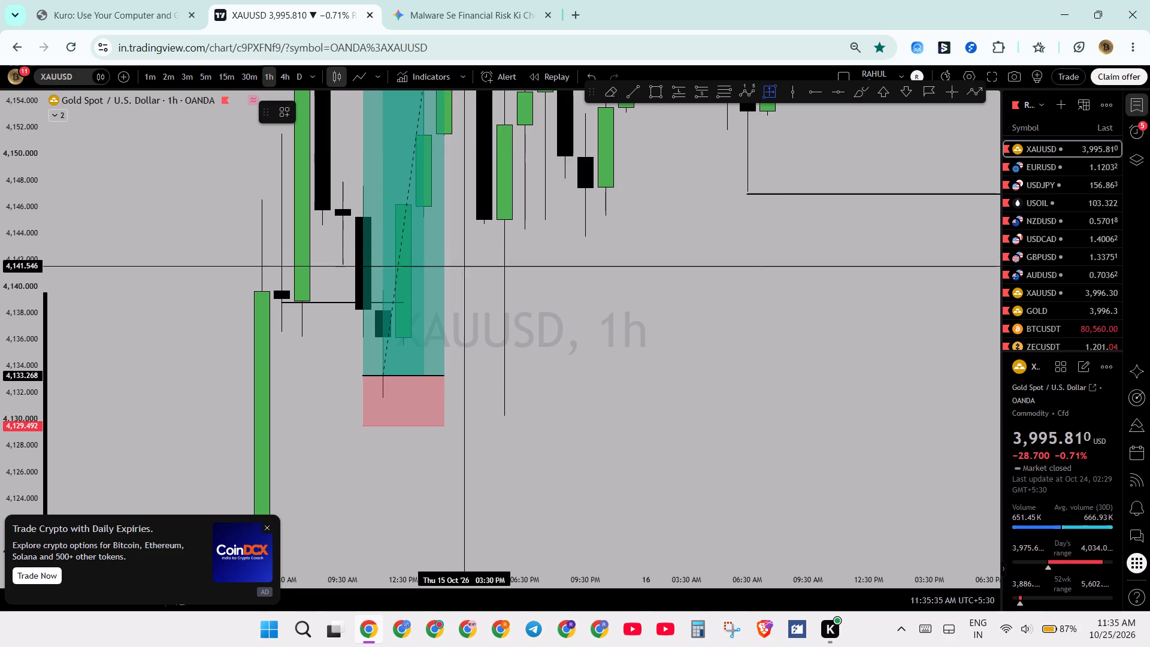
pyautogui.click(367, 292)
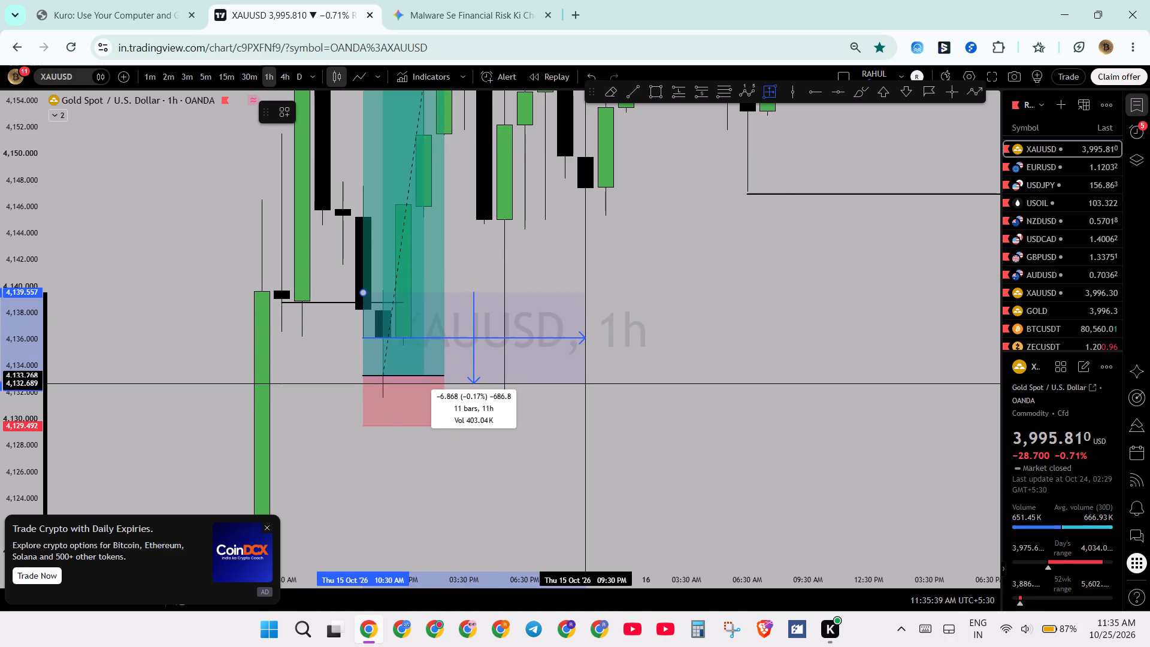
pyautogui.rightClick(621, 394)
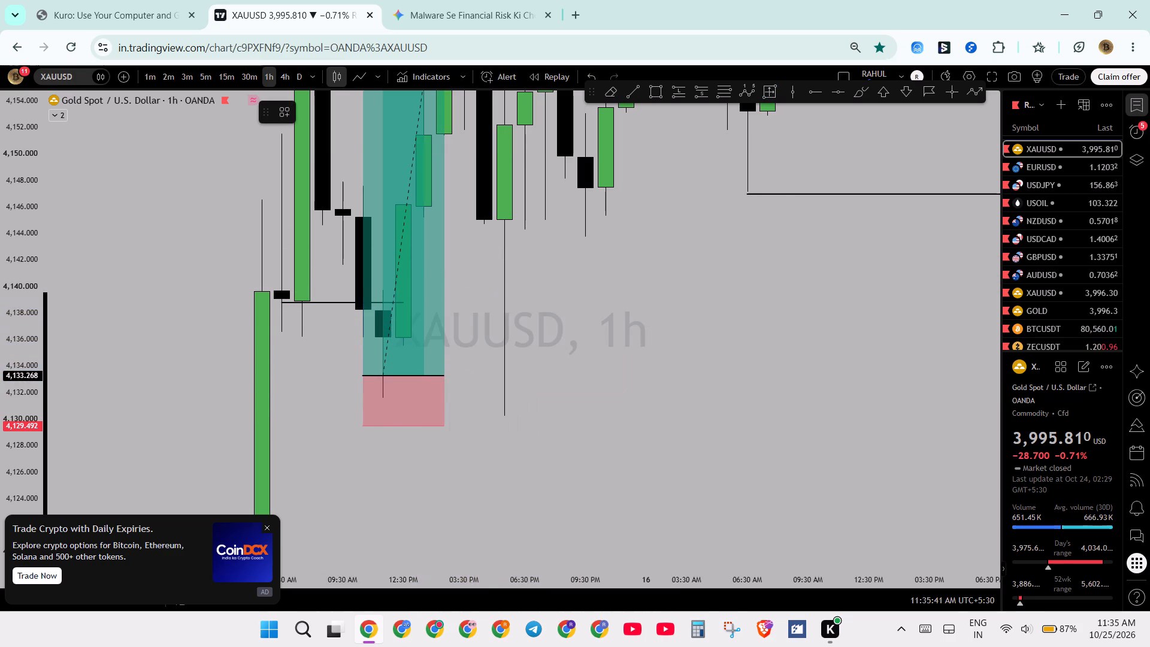
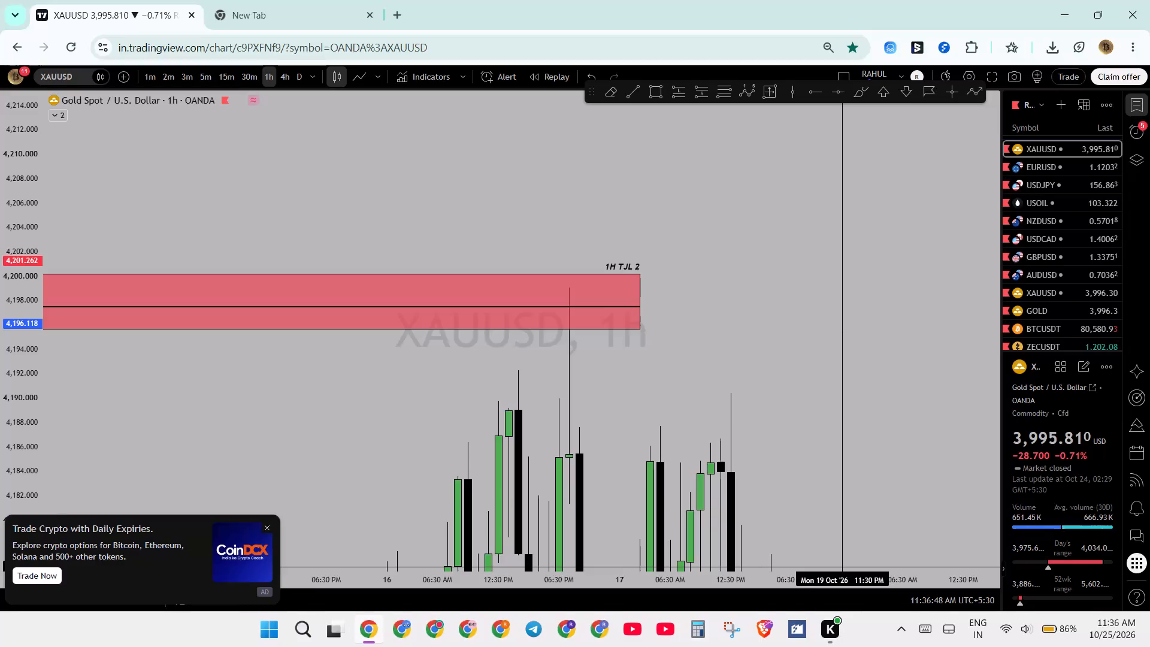
# Examine the 1-hour candles between the "1H TJL 2" zone and the "1H Choch" level, including the 16 October swing highs.
pyautogui.moveTo(827, 492); pyautogui.dragTo(748, 246)
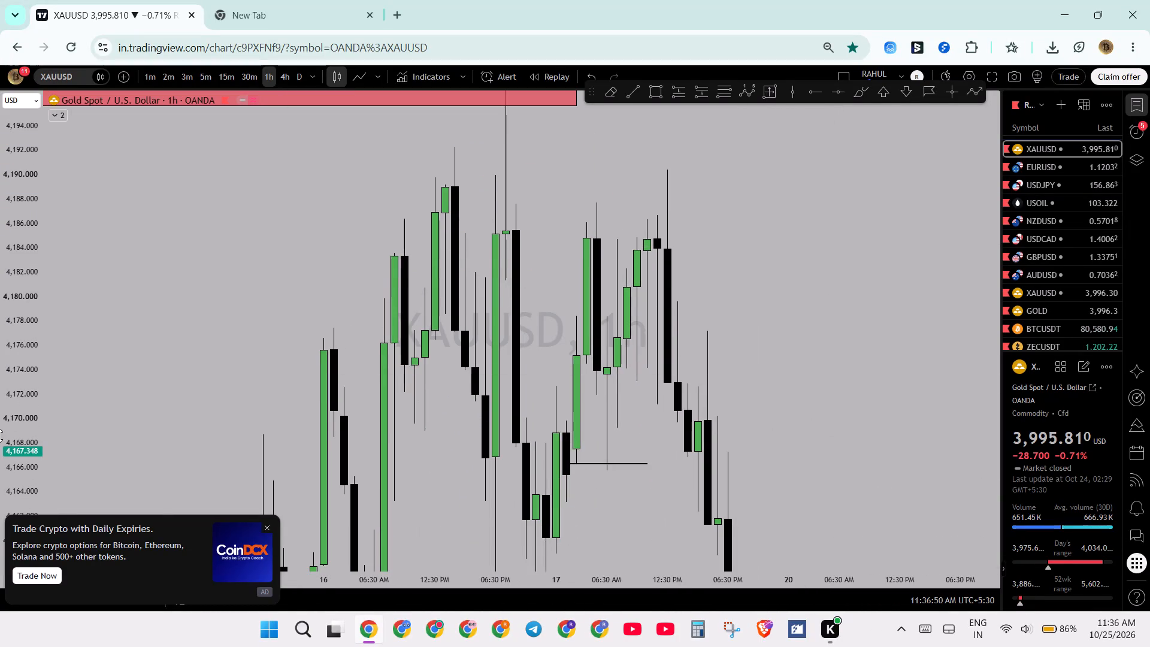
pyautogui.scroll(-8, 0, 436)
pyautogui.moveTo(623, 425); pyautogui.dragTo(507, 315)
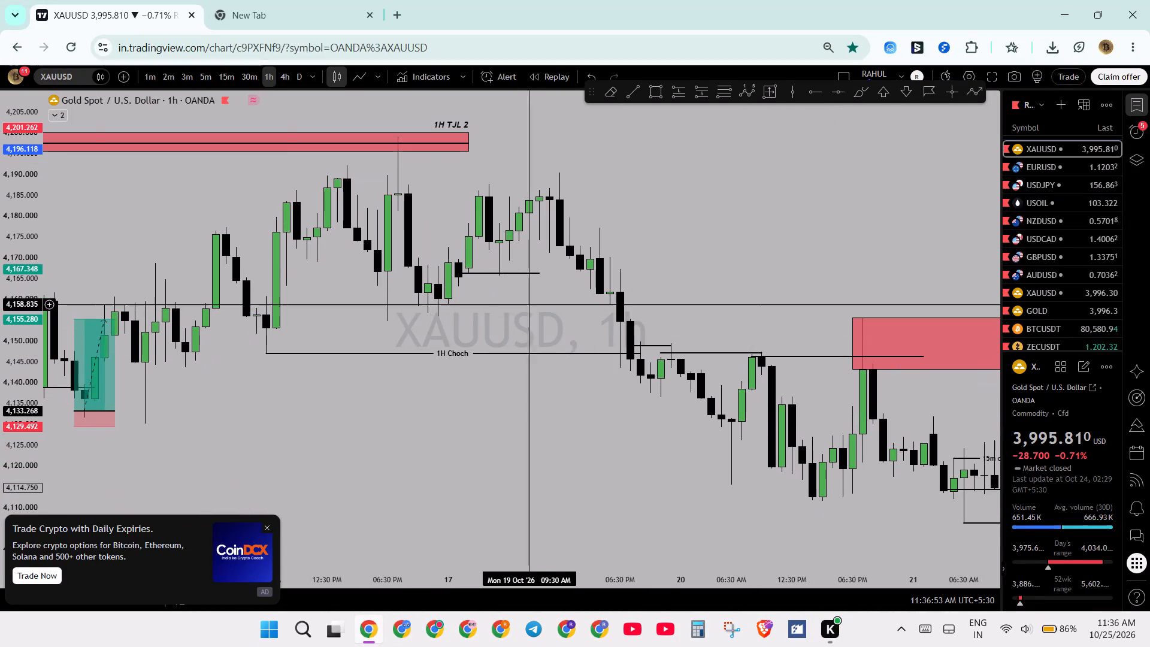
pyautogui.scroll(2, 92, 310)
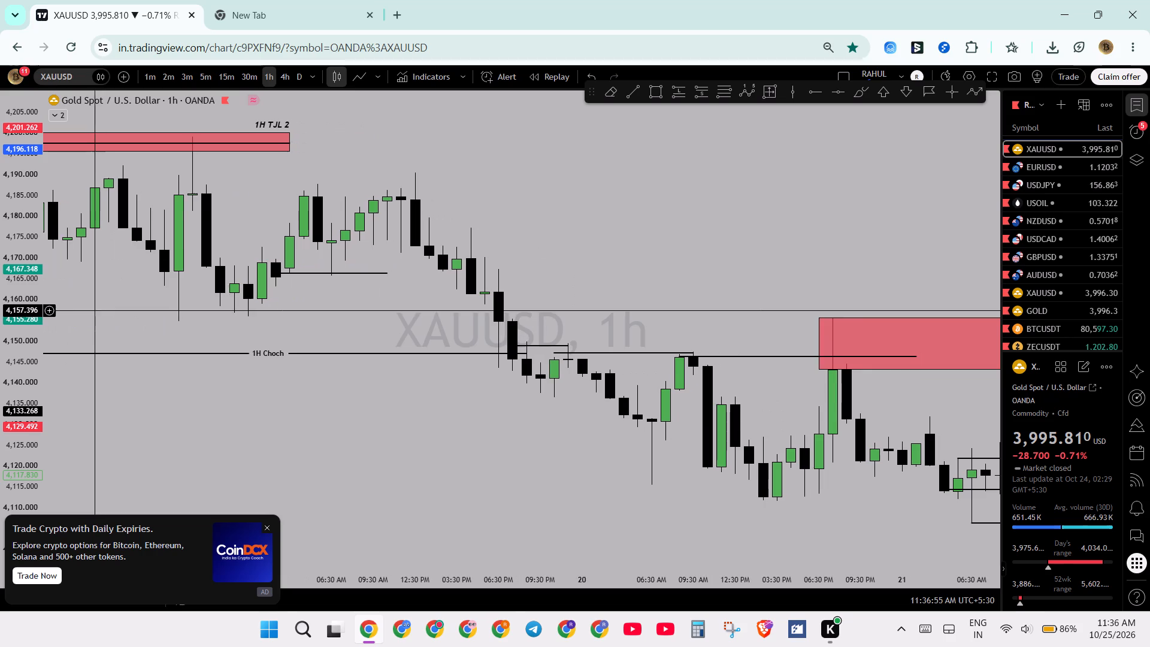
pyautogui.scroll(3, 0, 305)
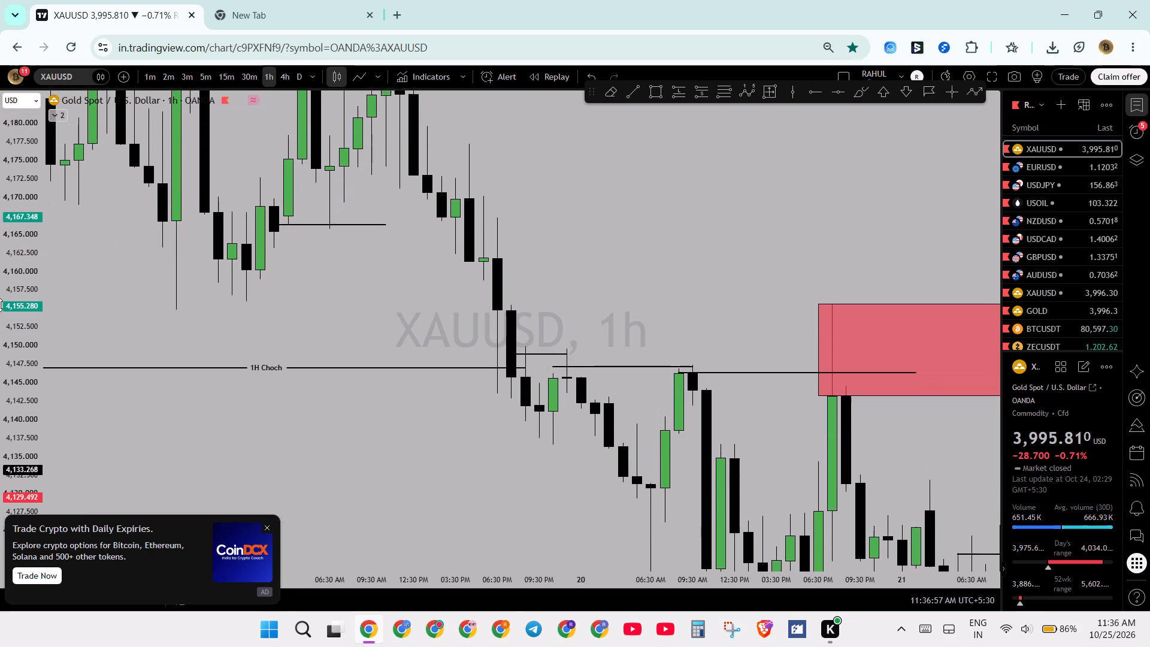
pyautogui.scroll(1, 0, 305)
pyautogui.moveTo(218, 261); pyautogui.dragTo(276, 313)
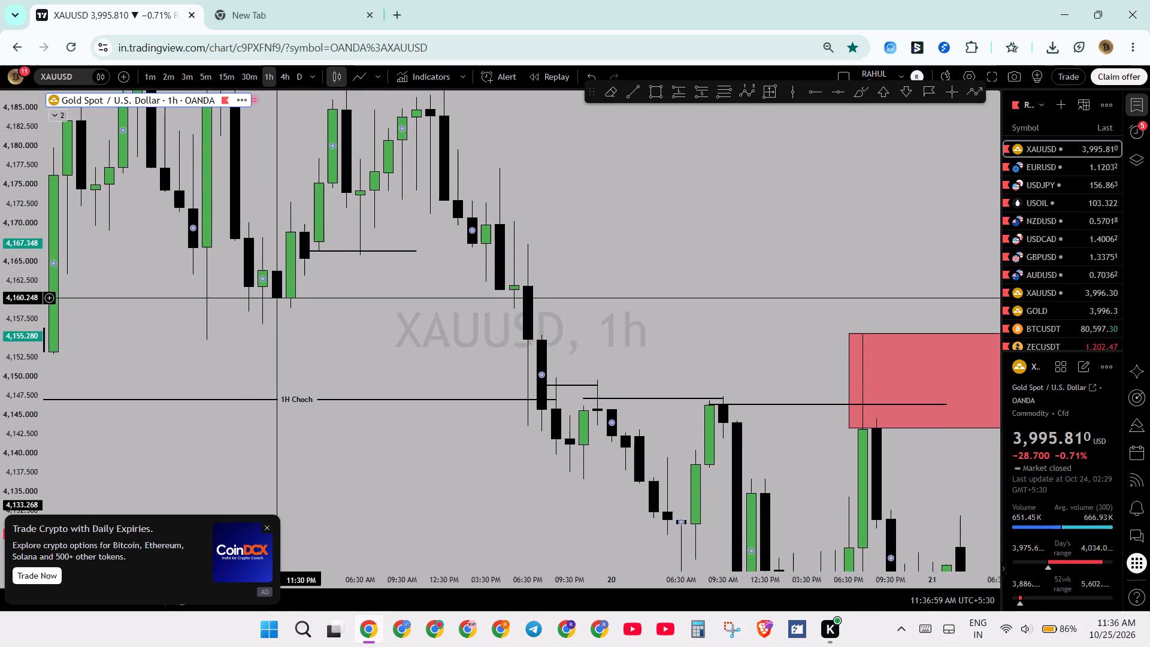
pyautogui.moveTo(276, 313); pyautogui.dragTo(292, 366)
pyautogui.hscroll(1, 396, 353)
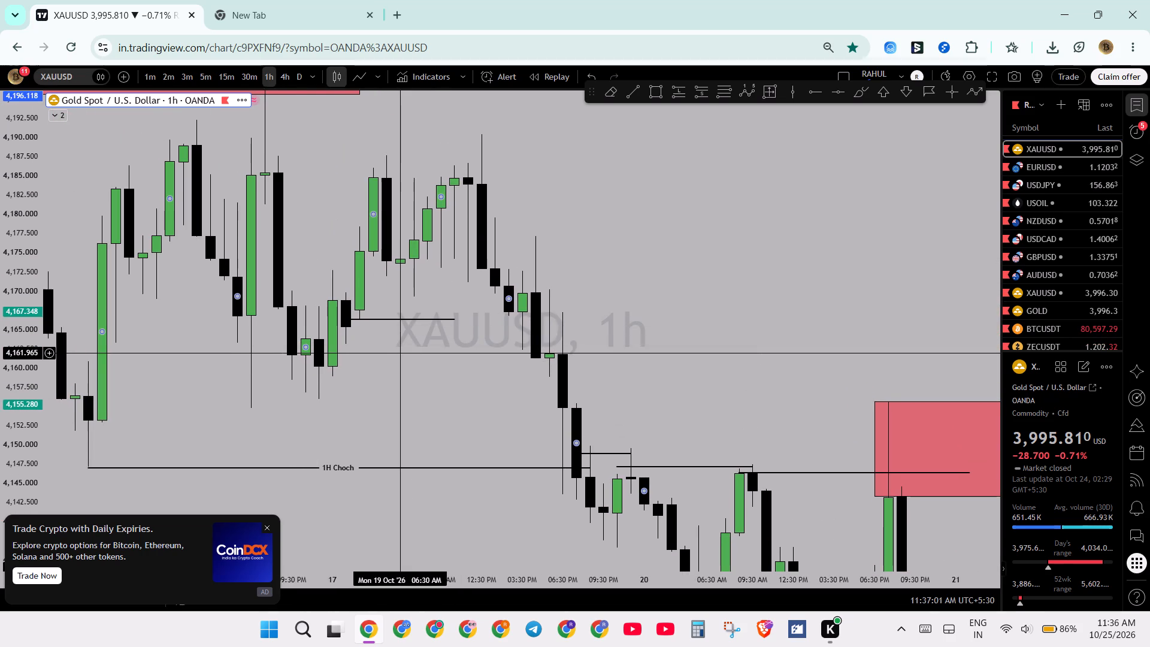
pyautogui.hscroll(1, 396, 353)
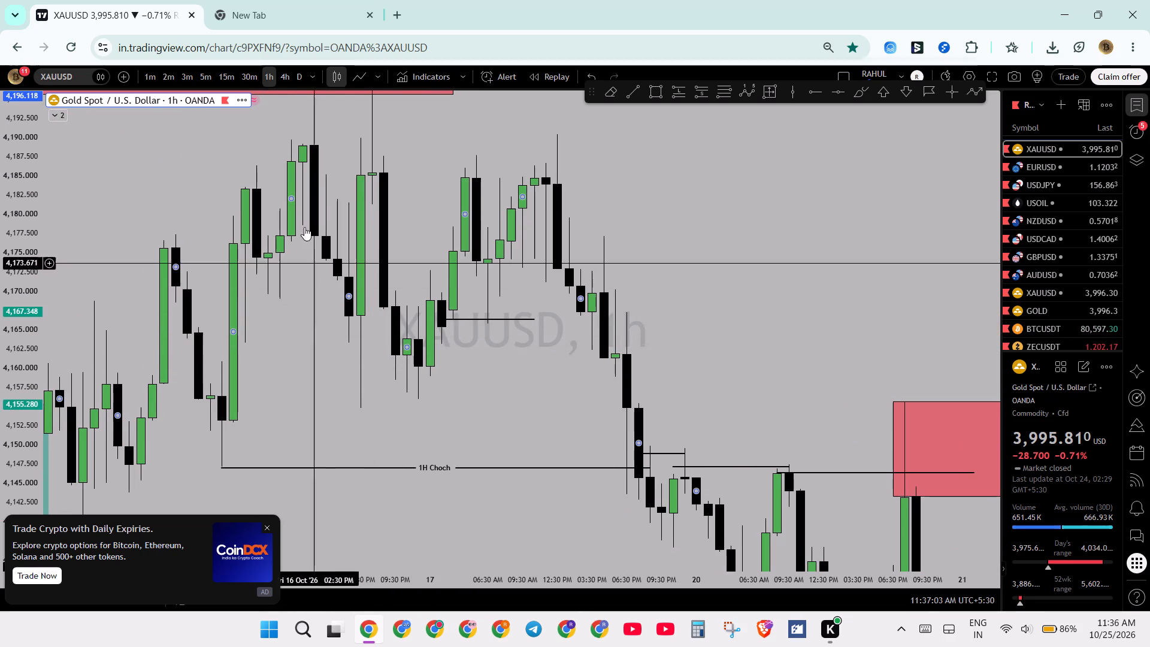
pyautogui.click(298, 155)
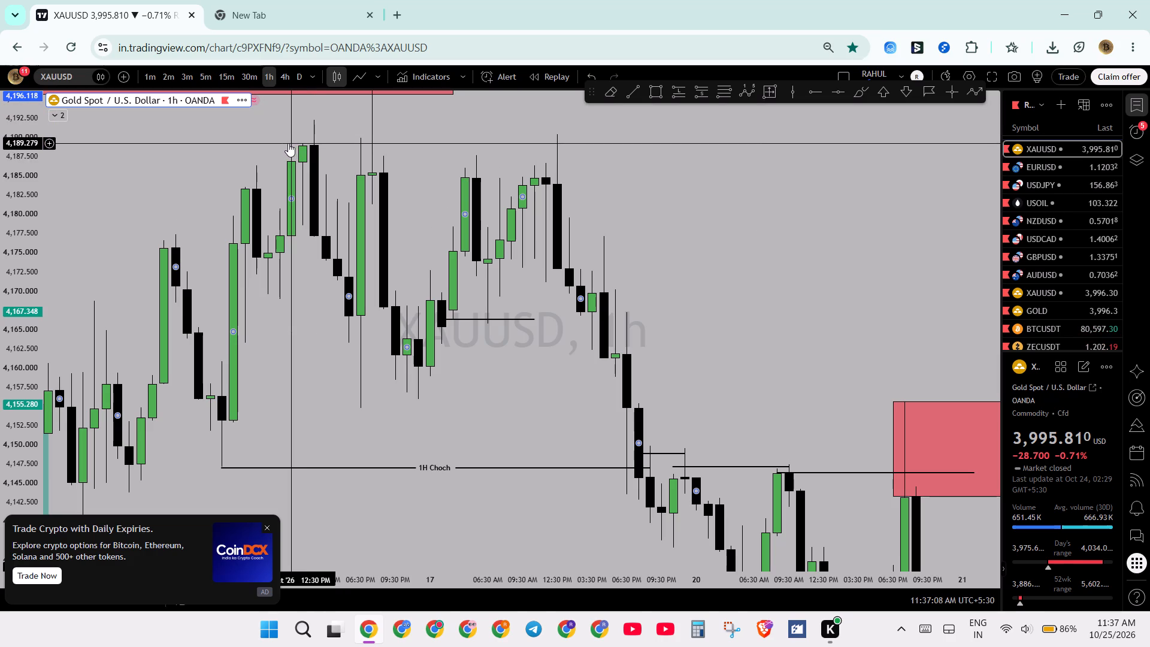
pyautogui.click(286, 143)
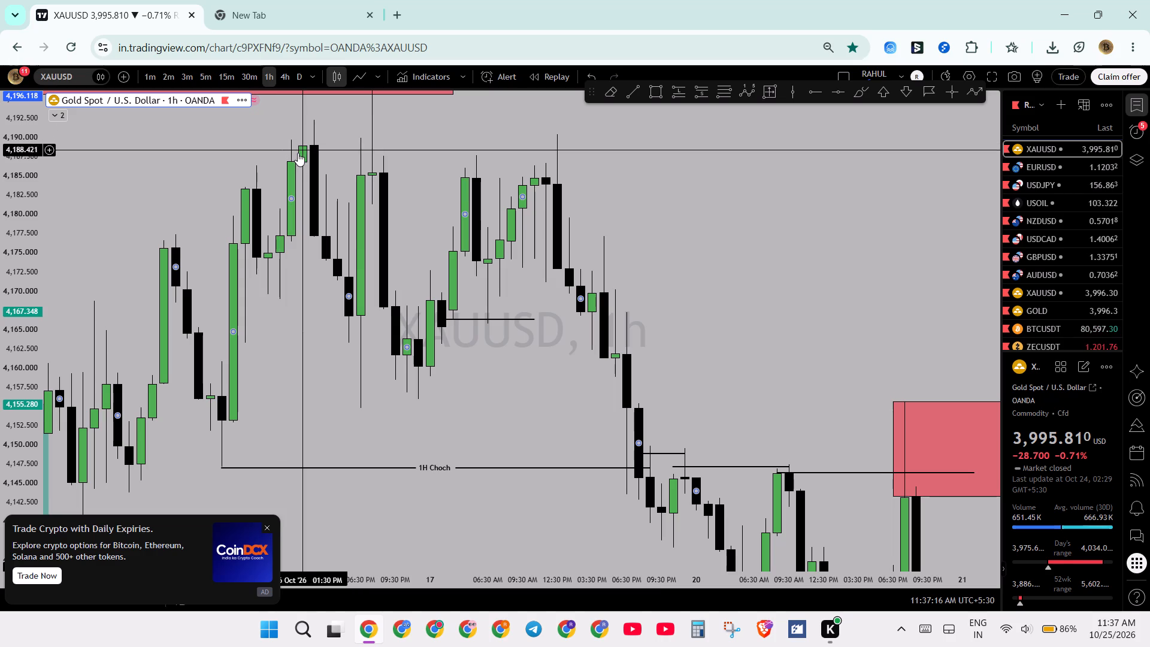
pyautogui.click(327, 200)
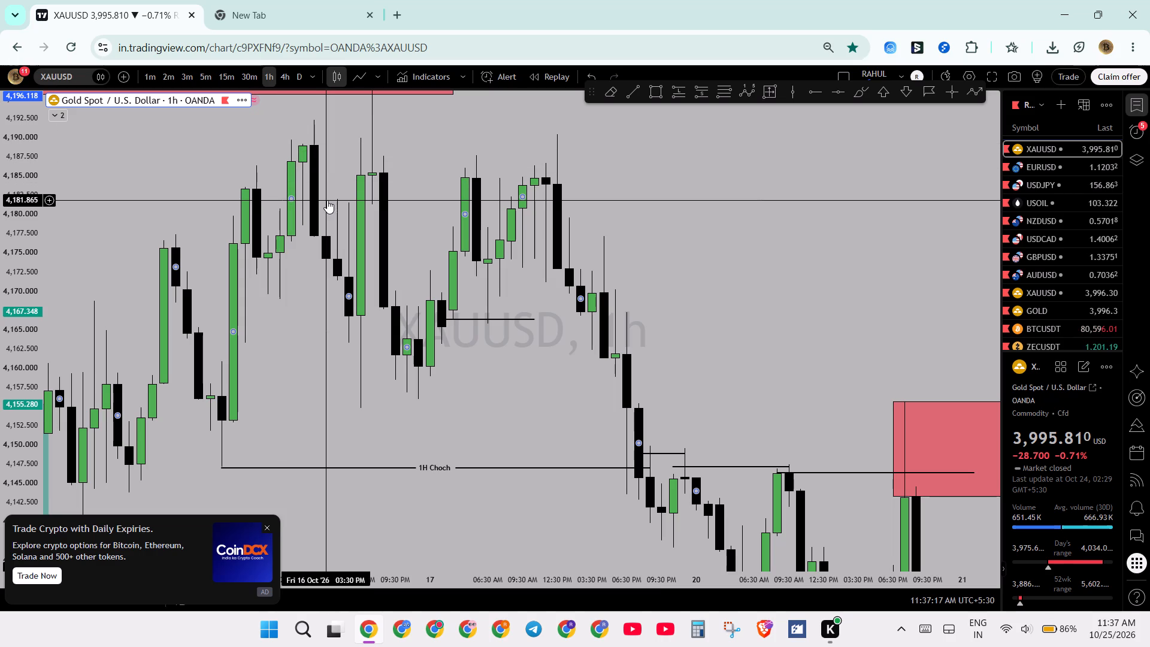
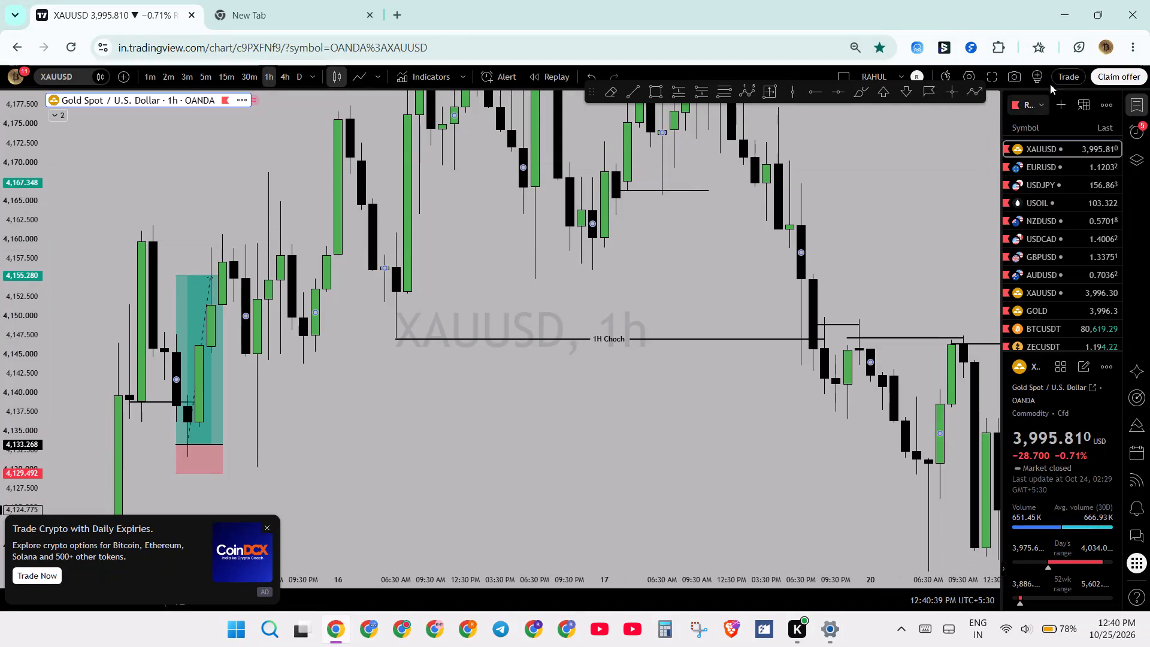
# Put the browser window showing the XAUUSD chart into full-screen mode.
pyautogui.click(1131, 48)
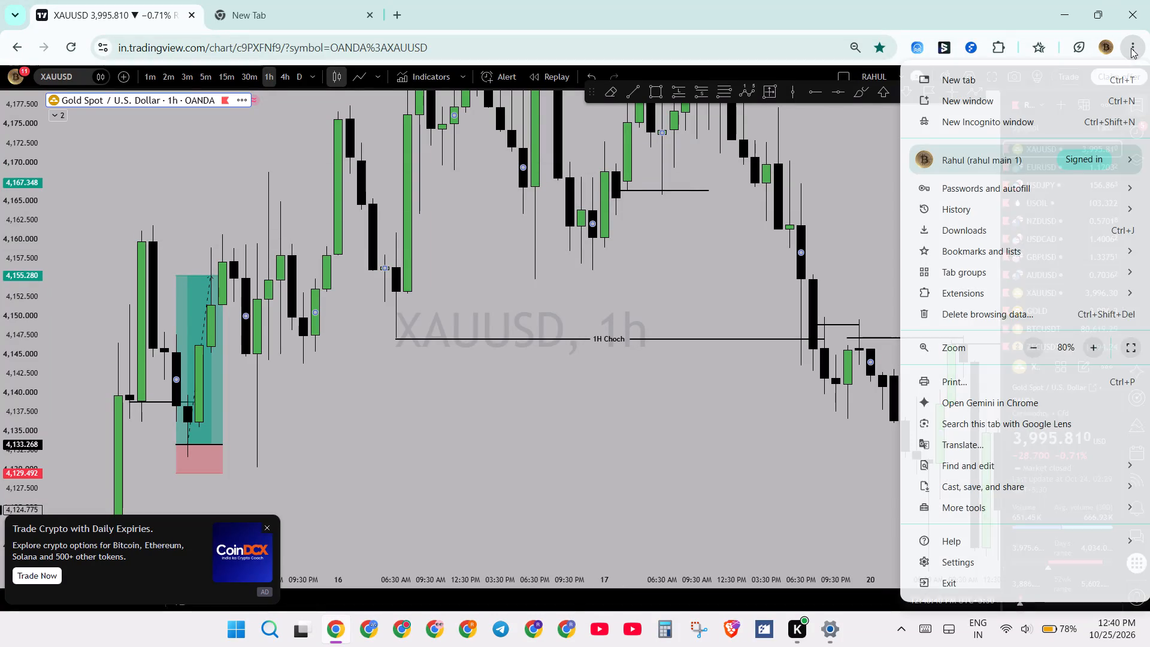
pyautogui.click(1126, 335)
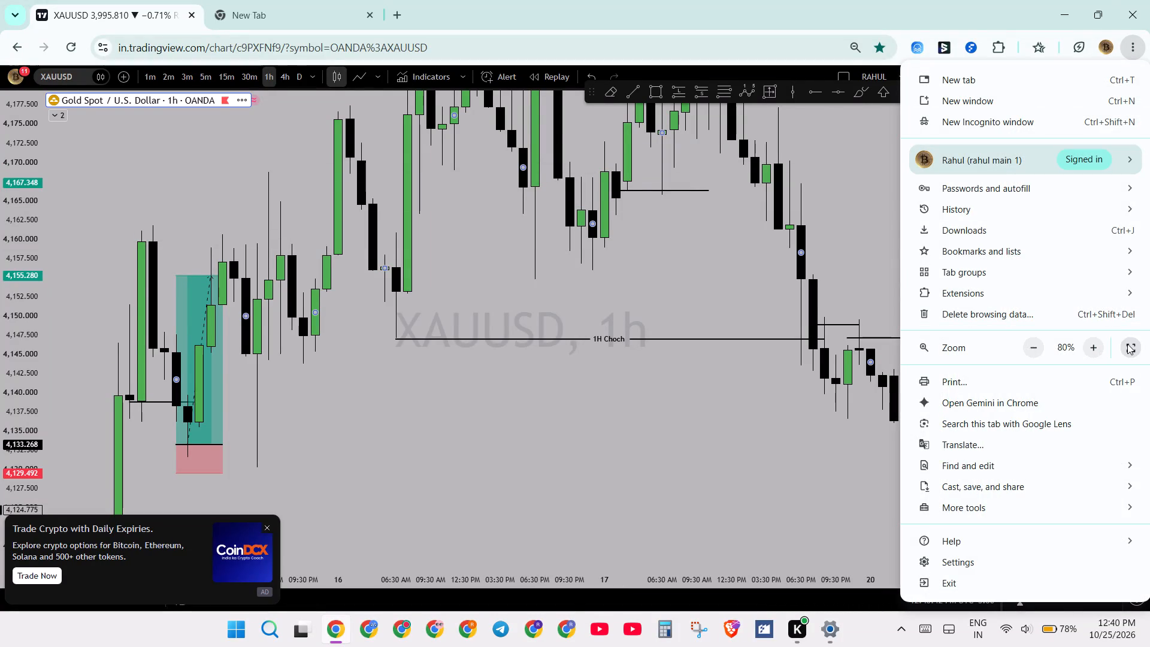
pyautogui.click(1127, 344)
# Examine the 1-hour candles around the 15 October long position and the "1H Choch" level.
pyautogui.moveTo(668, 429); pyautogui.dragTo(406, 364)
pyautogui.scroll(-1, 406, 364)
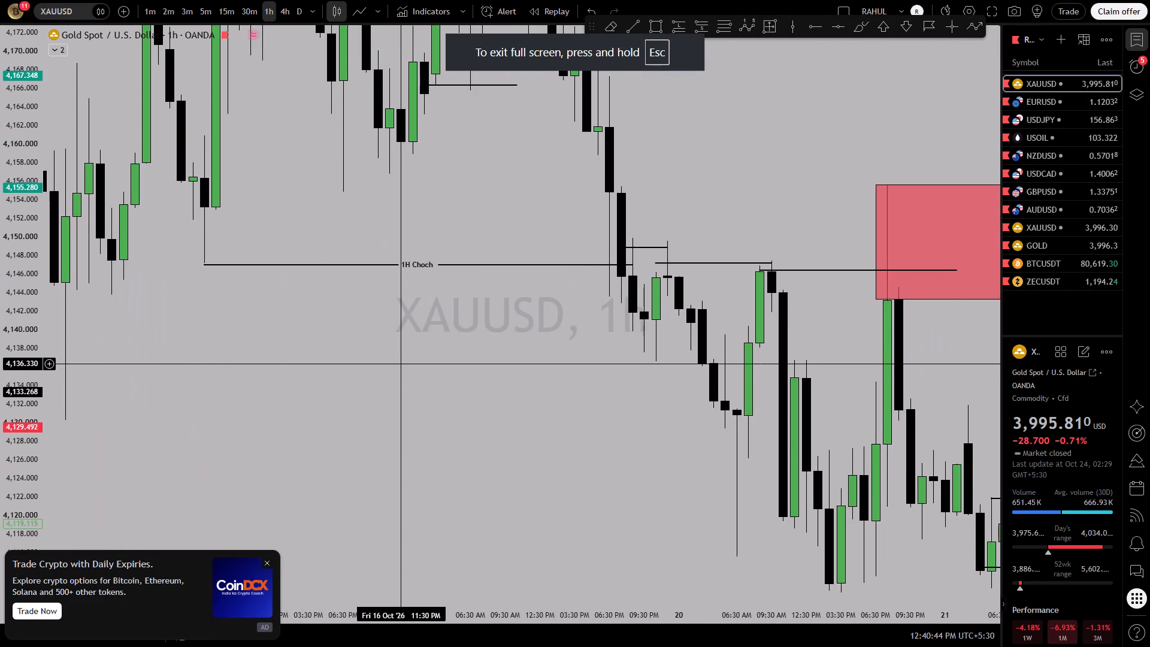
pyautogui.scroll(-1, 406, 364)
pyautogui.moveTo(406, 364); pyautogui.dragTo(406, 341)
pyautogui.moveTo(406, 341); pyautogui.dragTo(471, 223)
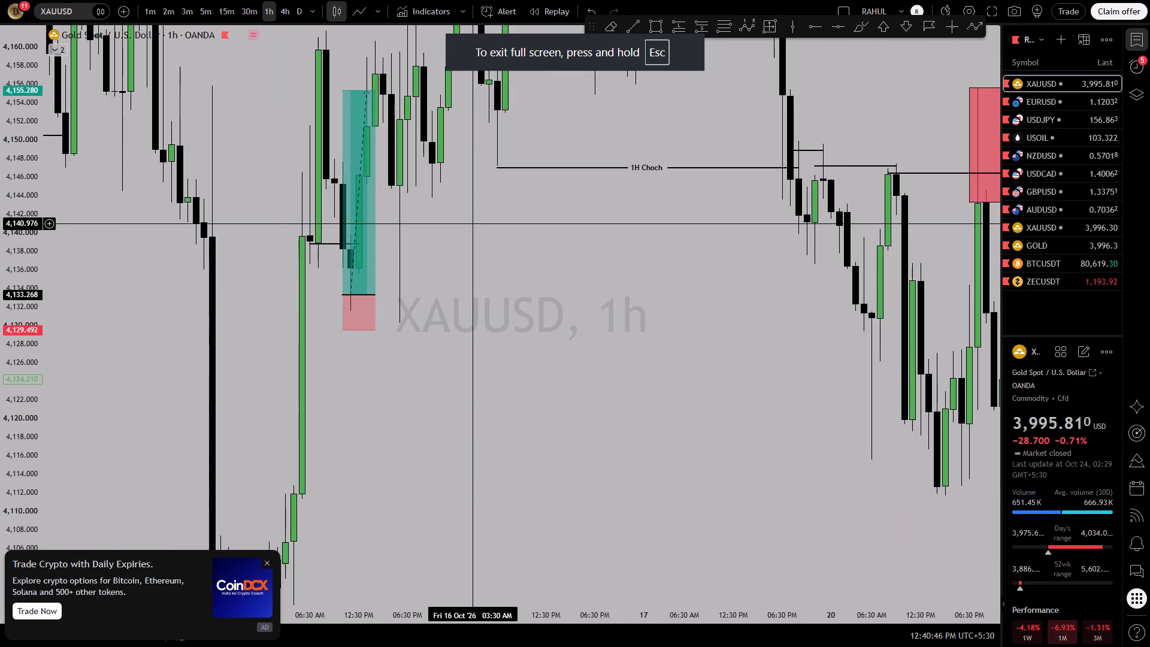
pyautogui.hscroll(1, 471, 223)
pyautogui.scroll(-2, 0, 273)
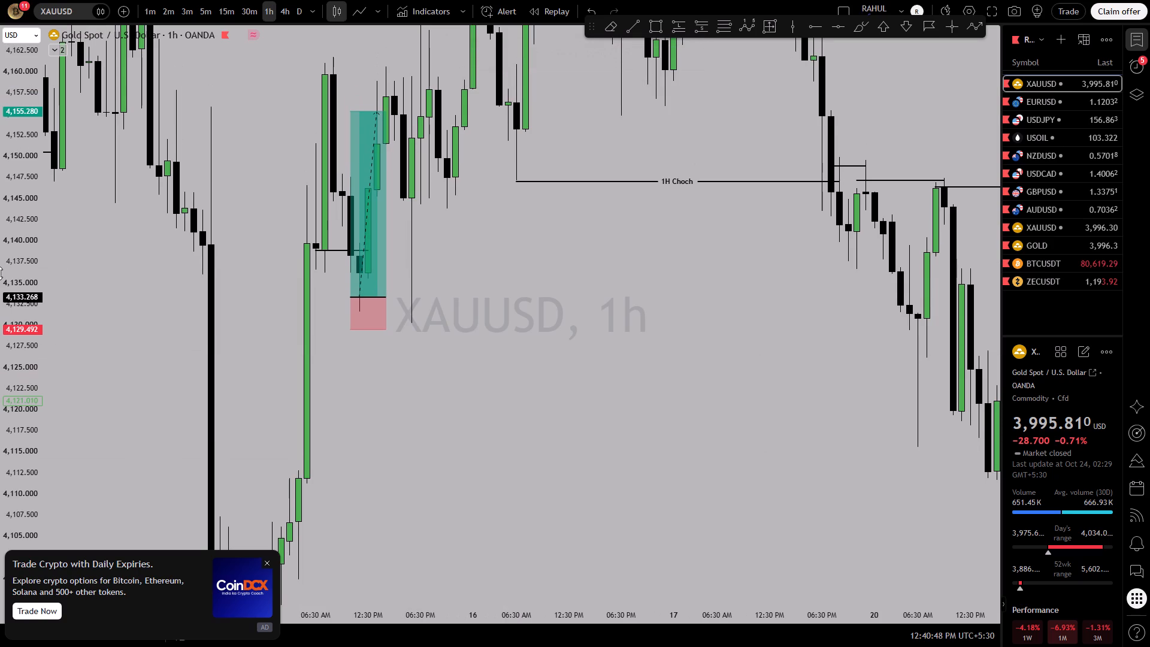
pyautogui.hscroll(2, 295, 273)
pyautogui.click(295, 273)
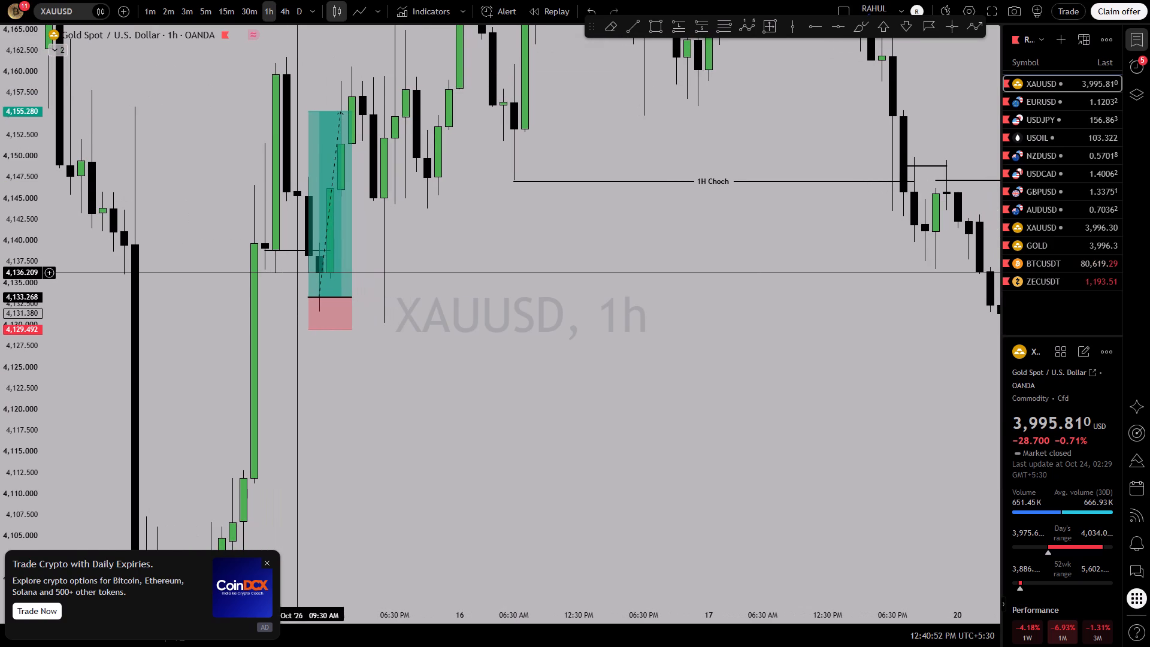
# Change the XAUUSD chart interval to 15 minutes.
pyautogui.click(574, 285)
pyautogui.write('15')
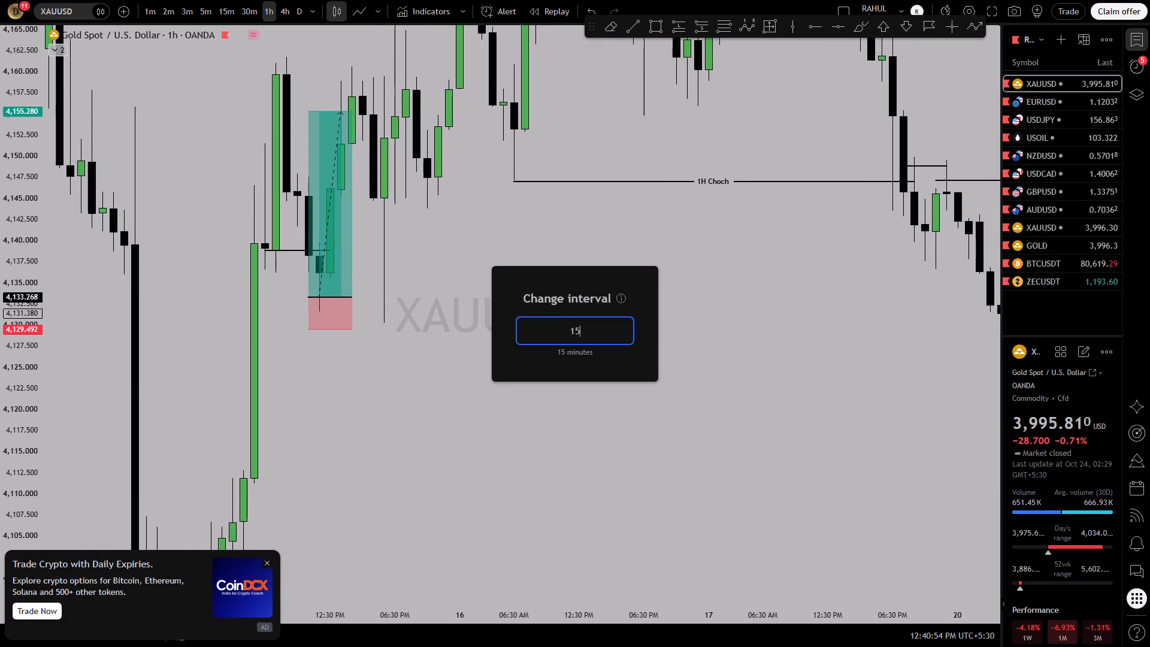
pyautogui.press('Return')
# Examine the 15-minute candles around the 15 October long position and the 14 October price action before it.
pyautogui.scroll(-10, 574, 285)
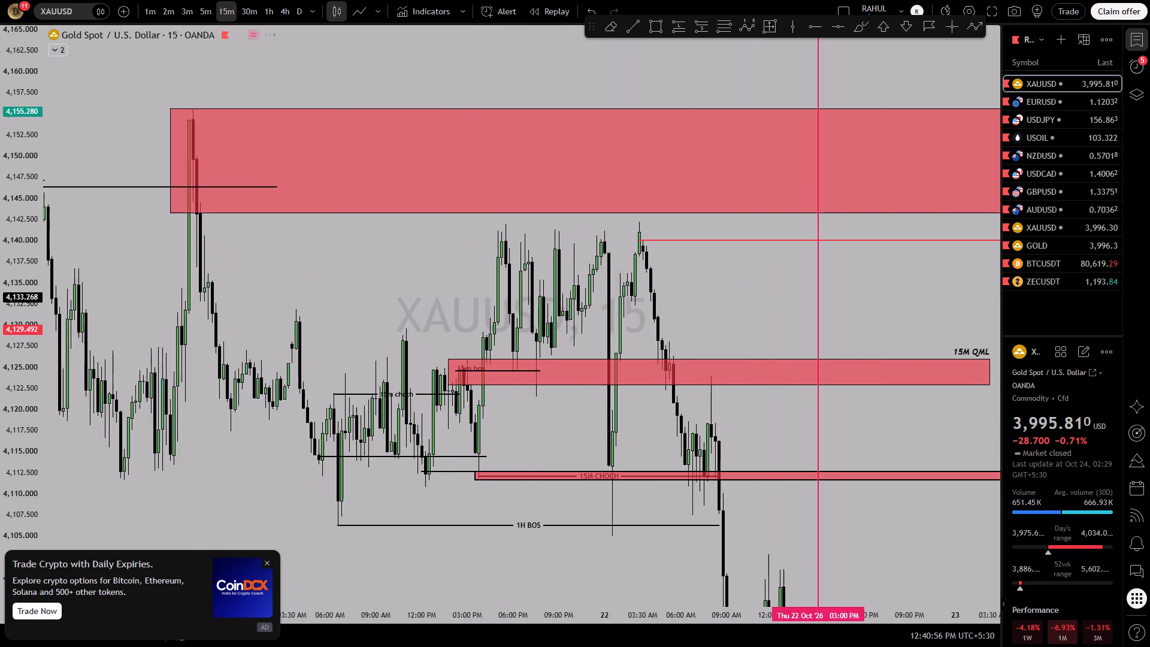
pyautogui.scroll(-9, 574, 285)
pyautogui.hscroll(1, 574, 285)
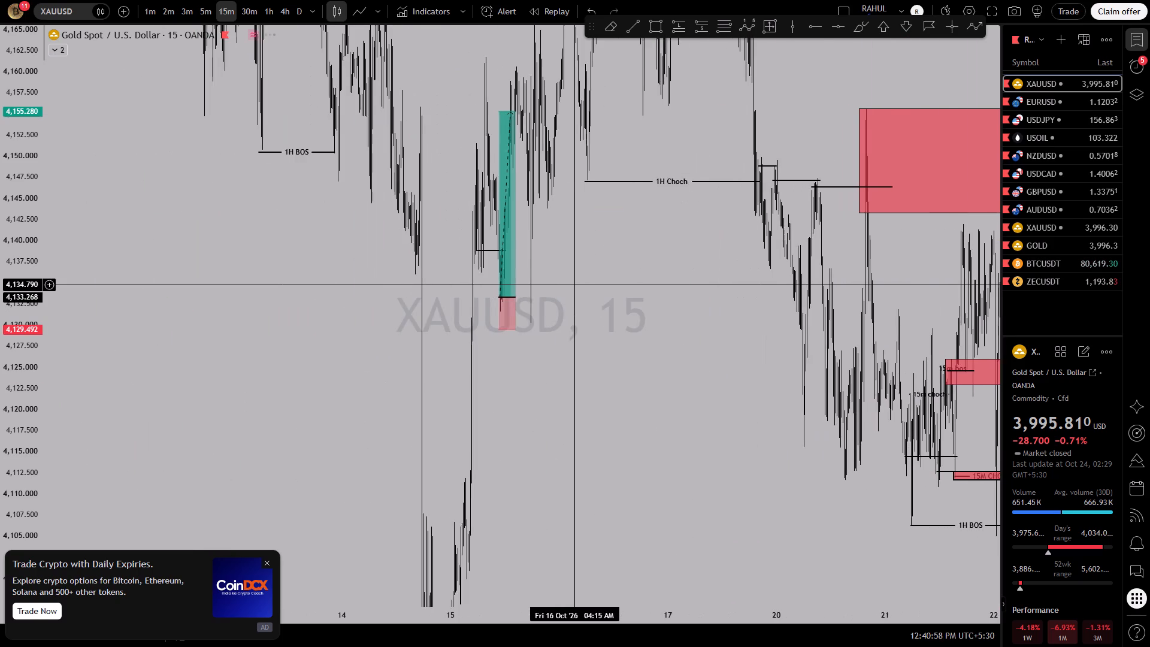
pyautogui.hscroll(1, 574, 285)
pyautogui.scroll(6, 574, 285)
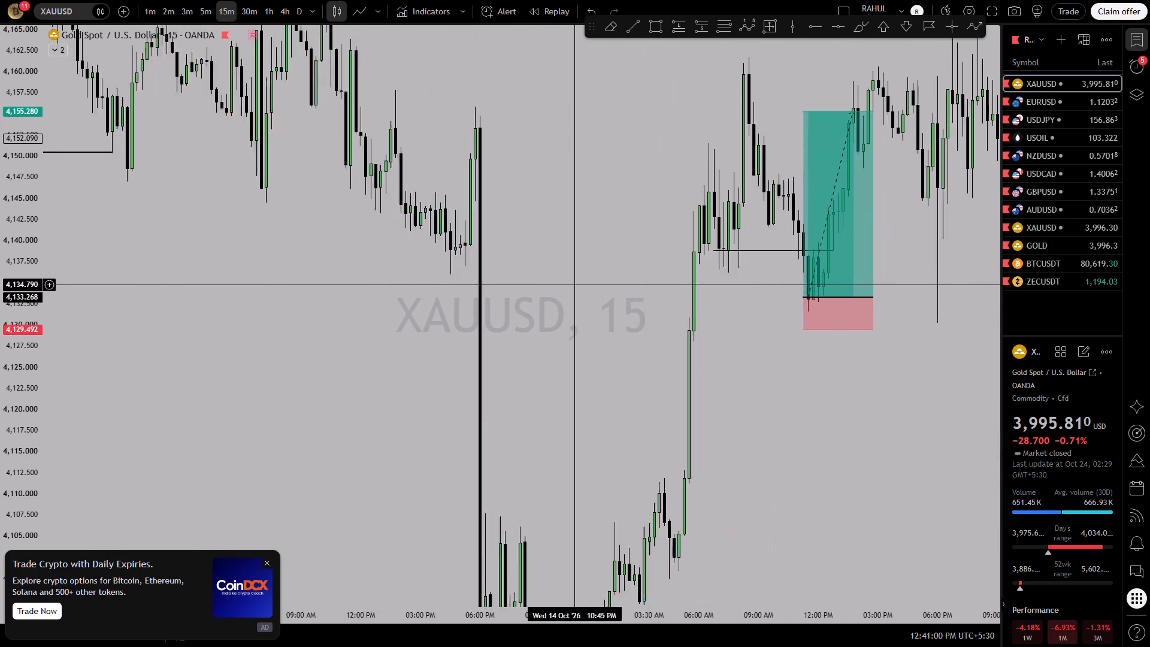
pyautogui.scroll(1, 574, 285)
pyautogui.moveTo(704, 374); pyautogui.dragTo(607, 364)
pyautogui.moveTo(607, 364); pyautogui.dragTo(544, 363)
pyautogui.scroll(3, 544, 363)
pyautogui.moveTo(544, 363); pyautogui.dragTo(534, 361)
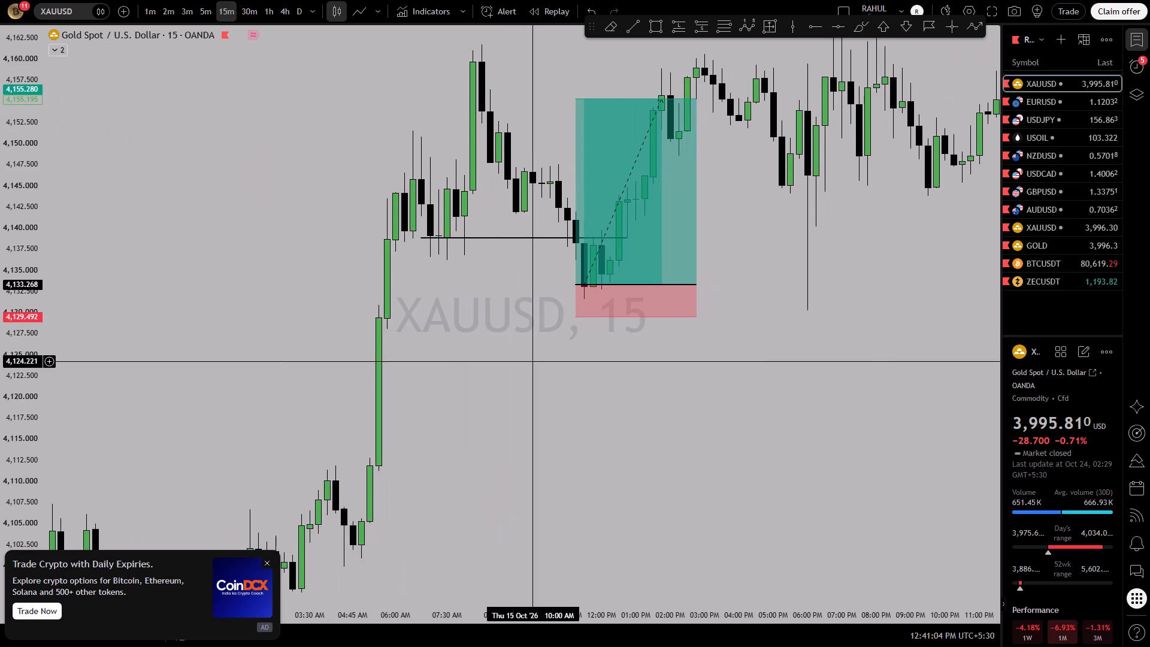
pyautogui.hscroll(2, 534, 361)
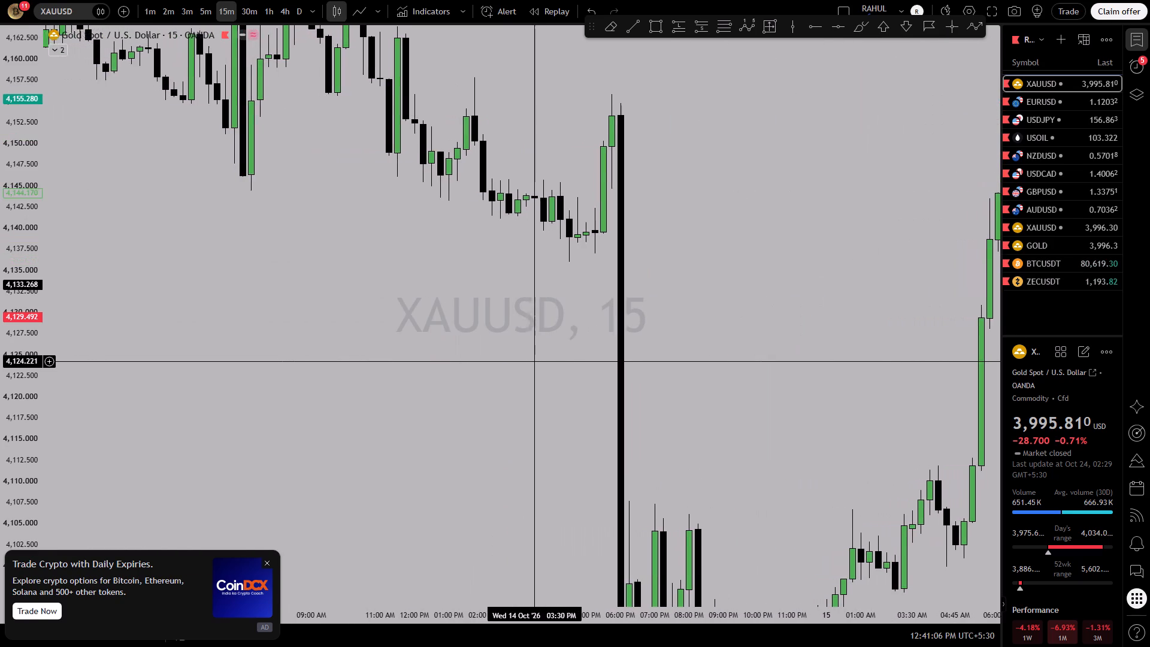
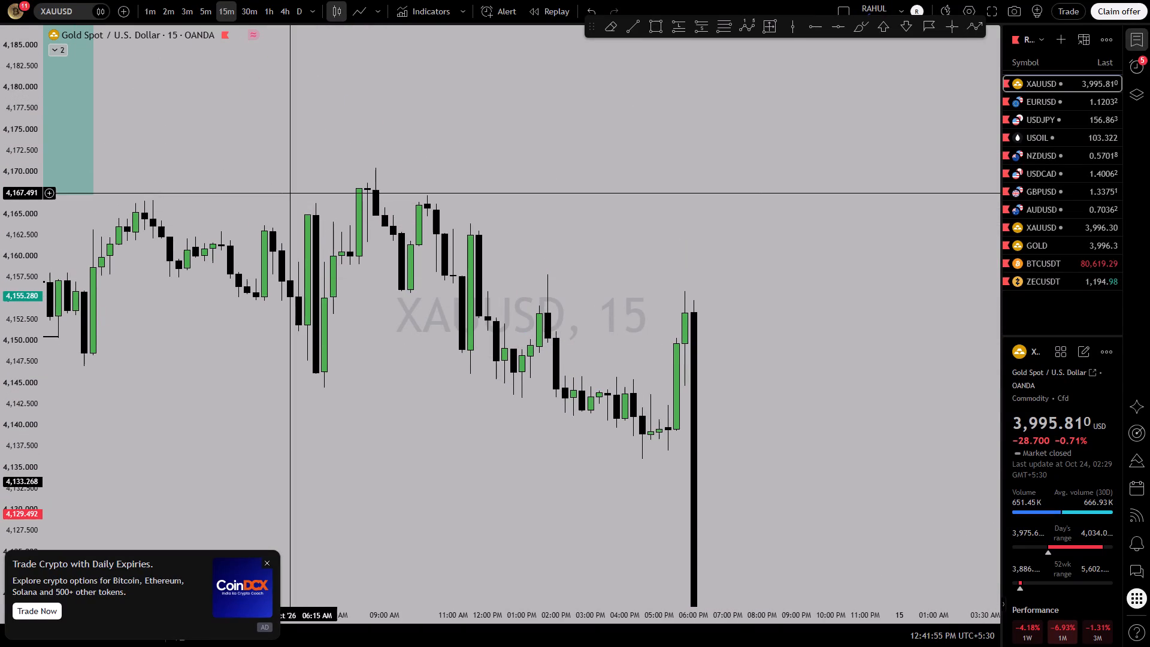
# Examine the 15-minute candles of 14 October between the "1H BOS" level and the evening drop.
pyautogui.click(377, 237)
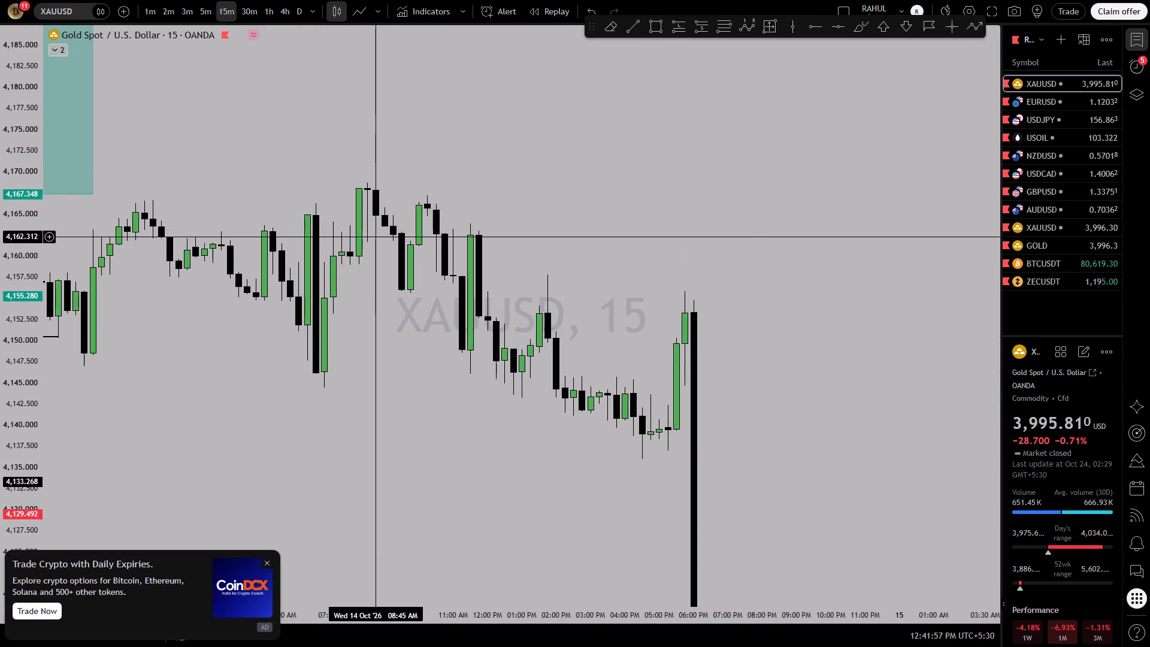
pyautogui.moveTo(377, 237); pyautogui.dragTo(374, 221)
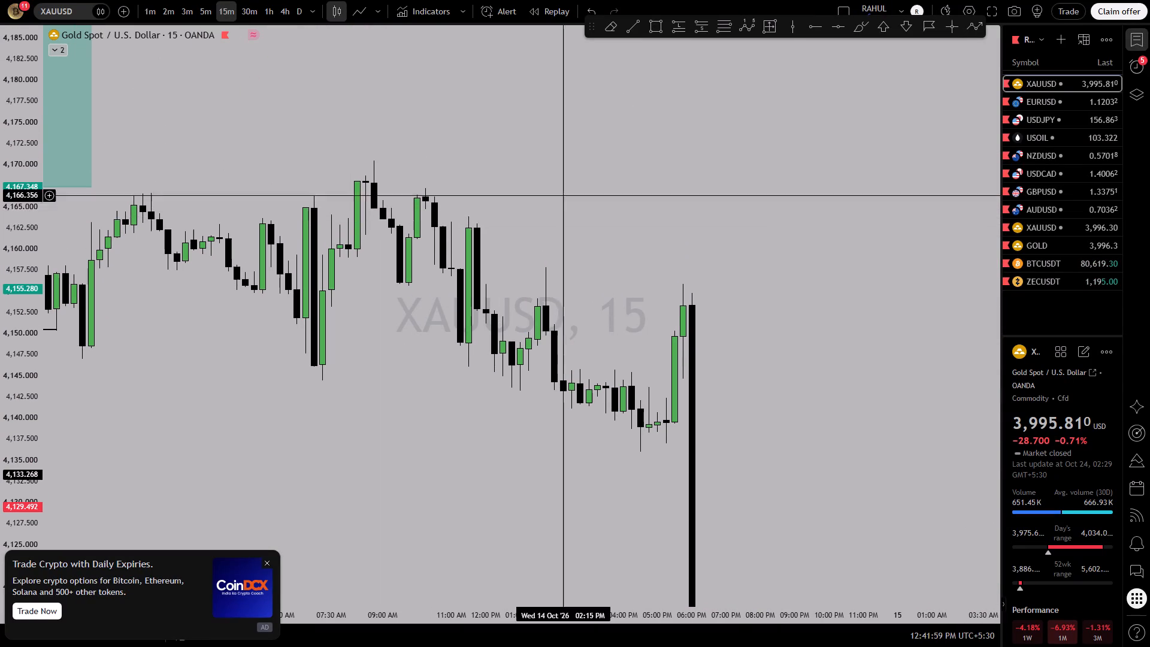
pyautogui.moveTo(586, 232); pyautogui.dragTo(575, 214)
pyautogui.scroll(-2, 575, 214)
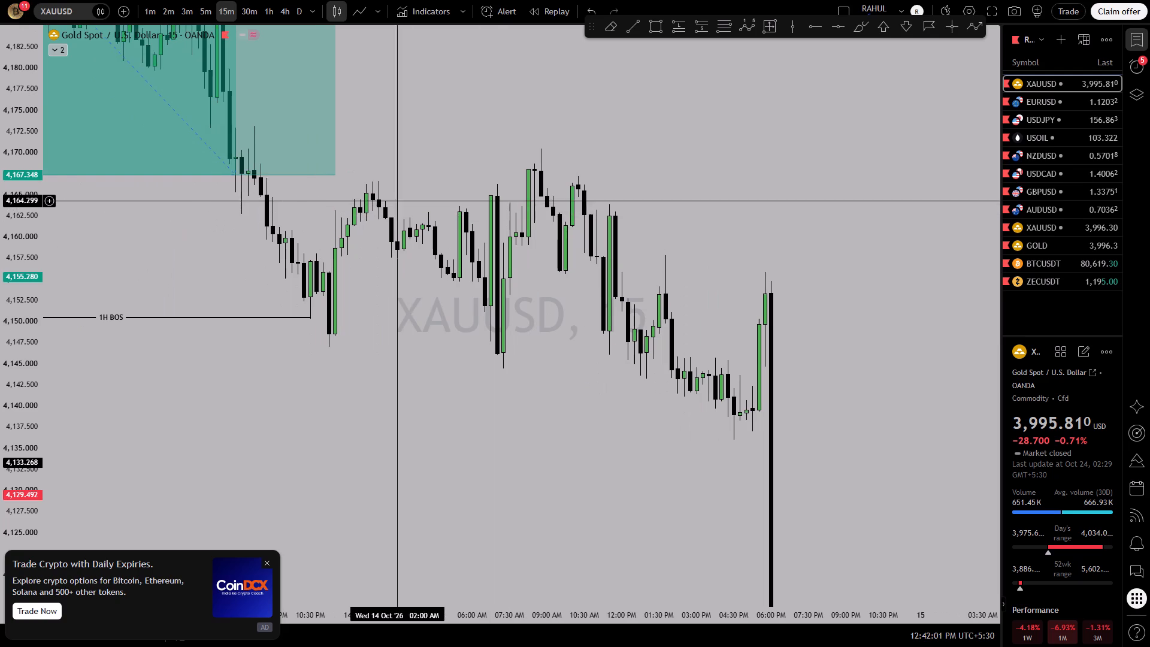
pyautogui.click(358, 193)
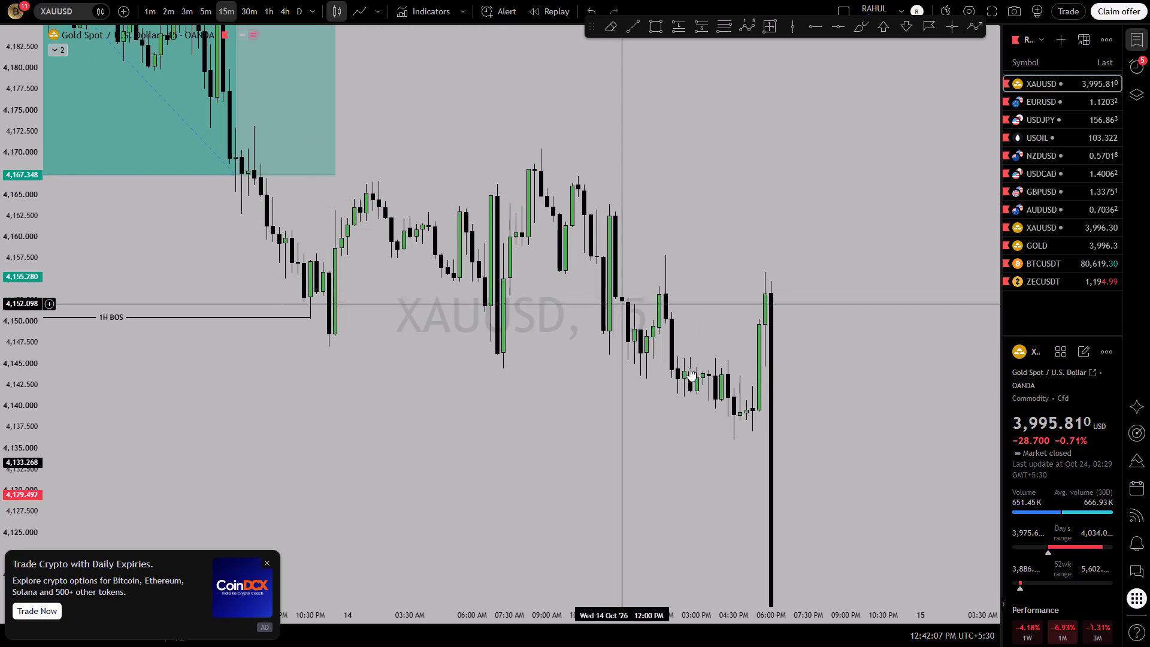
pyautogui.moveTo(691, 376); pyautogui.dragTo(680, 367)
pyautogui.scroll(-4, 680, 367)
pyautogui.scroll(-2, 504, 352)
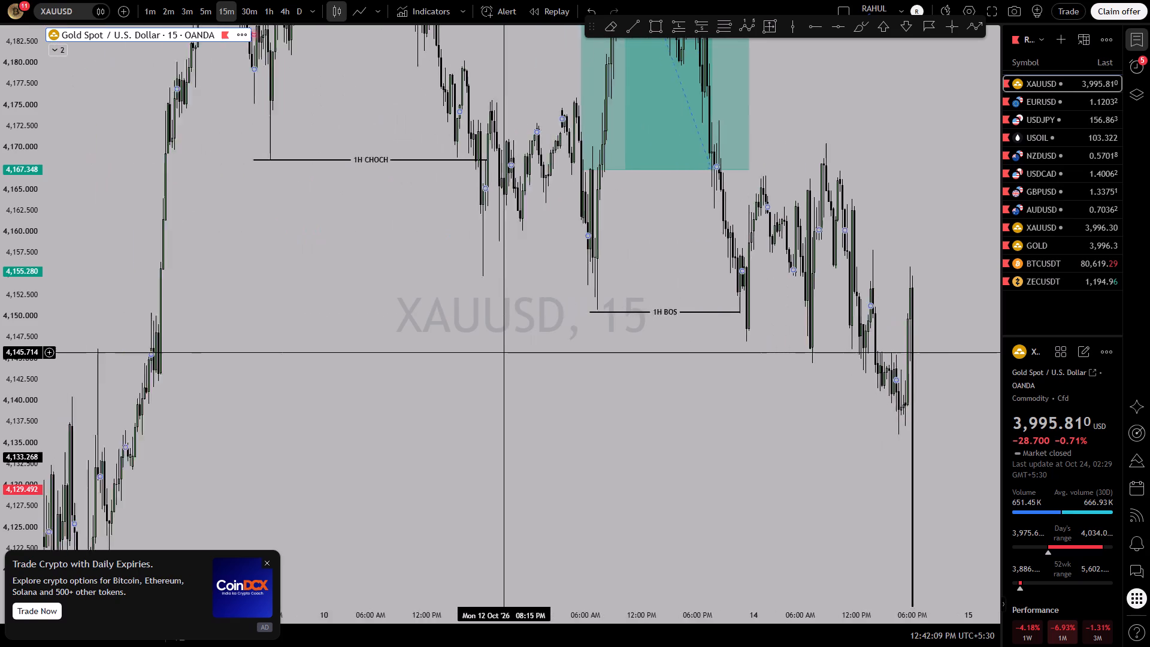
pyautogui.scroll(-4, 504, 352)
pyautogui.scroll(3, 504, 352)
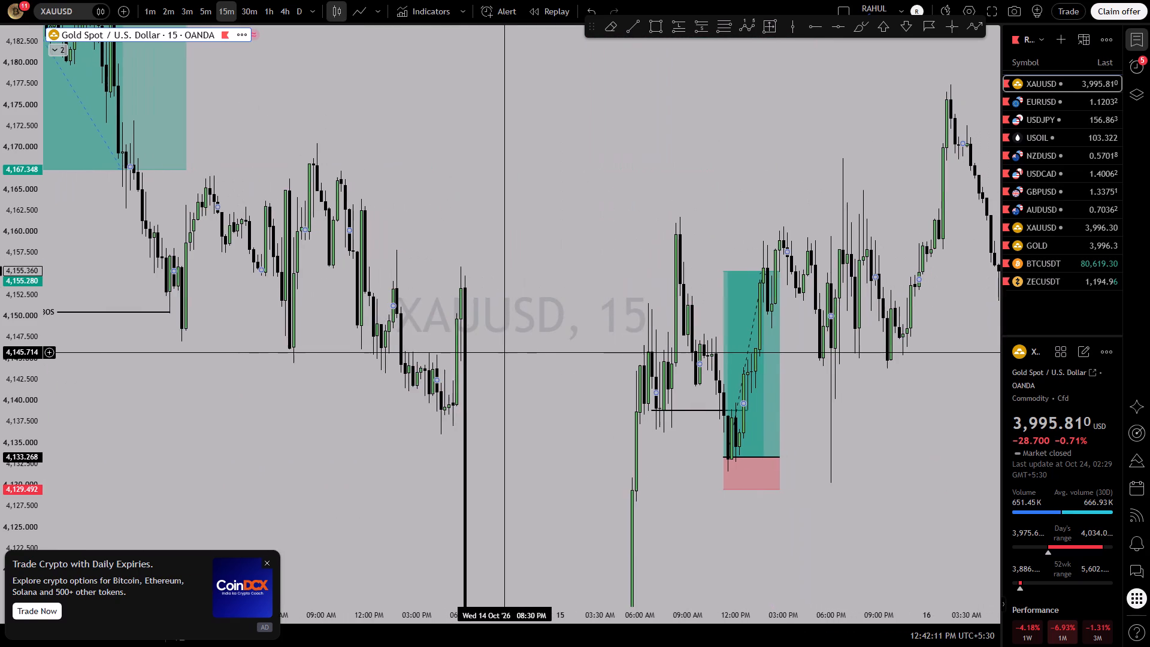
# Move the pink vertical line from late September to about 12:45 PM on 14 October.
pyautogui.hscroll(-3, 504, 352)
pyautogui.scroll(-18, 504, 352)
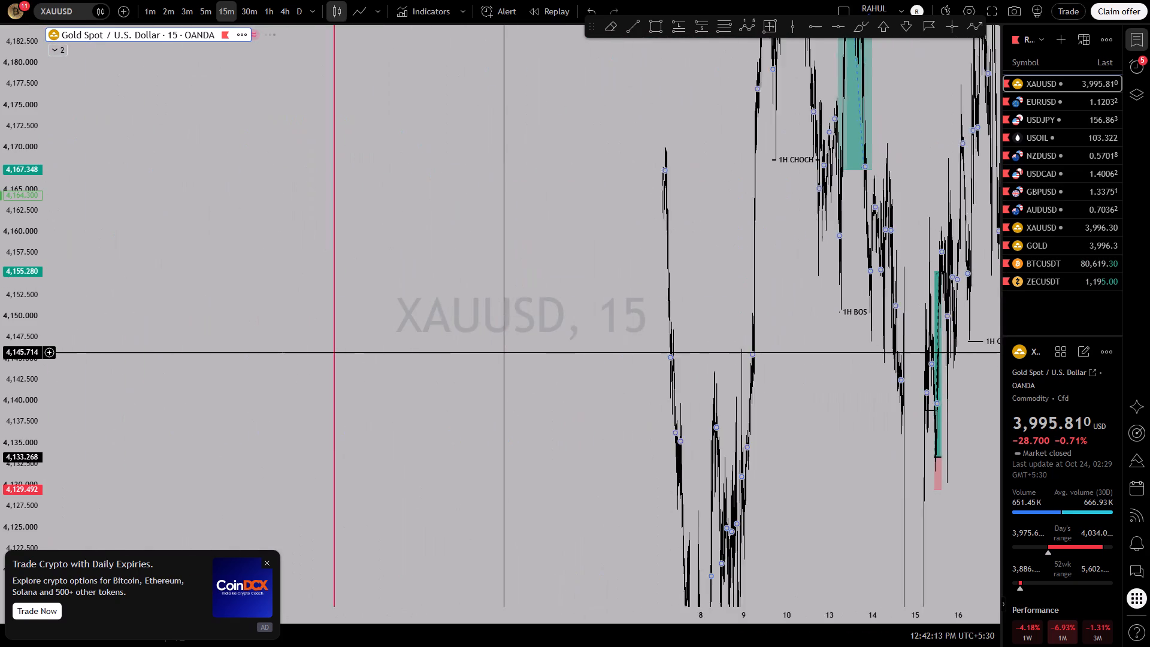
pyautogui.hscroll(-1, 504, 352)
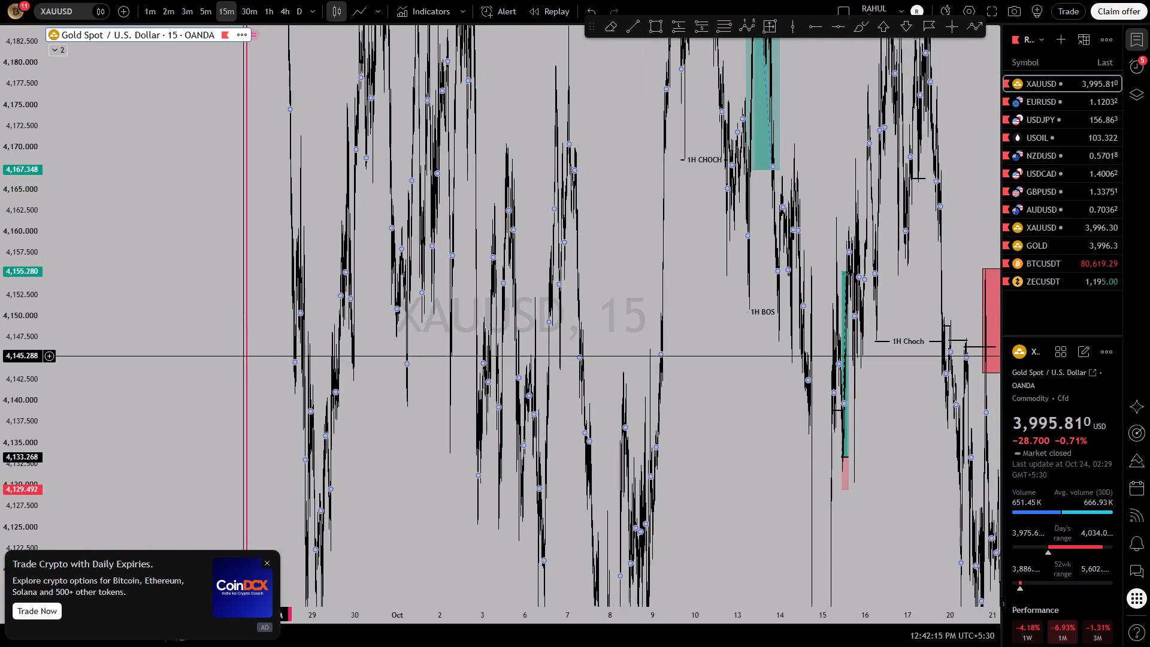
pyautogui.moveTo(246, 359); pyautogui.dragTo(859, 402)
pyautogui.hscroll(-2, 859, 402)
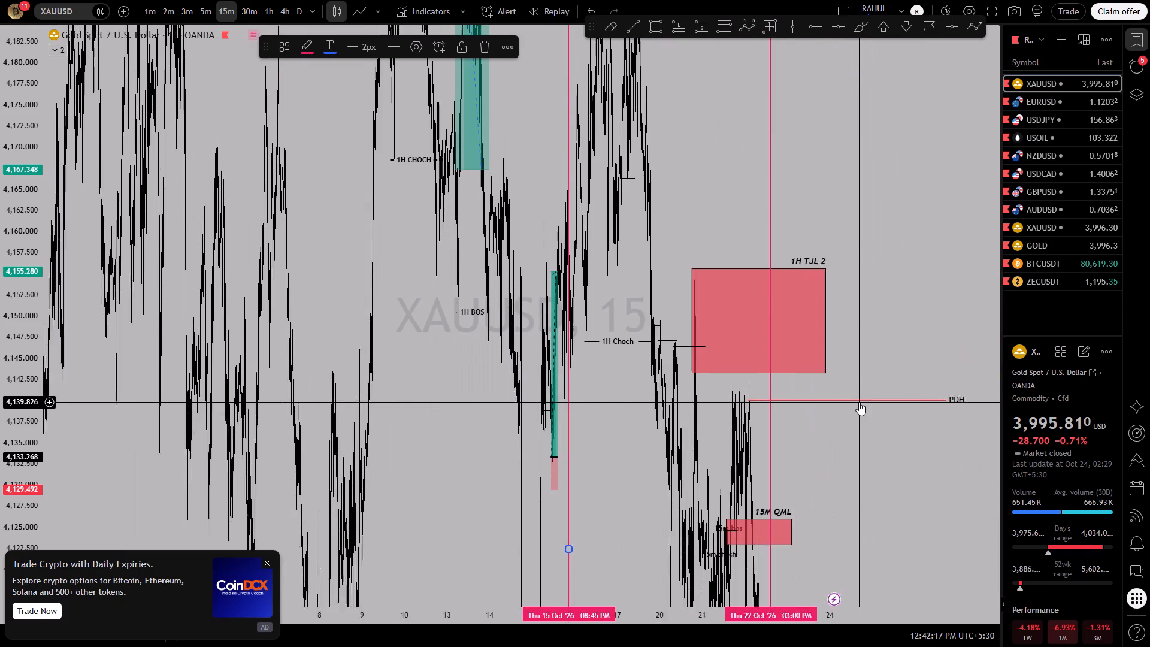
pyautogui.hscroll(-1, 859, 402)
pyautogui.scroll(1, 859, 402)
pyautogui.scroll(3, 427, 406)
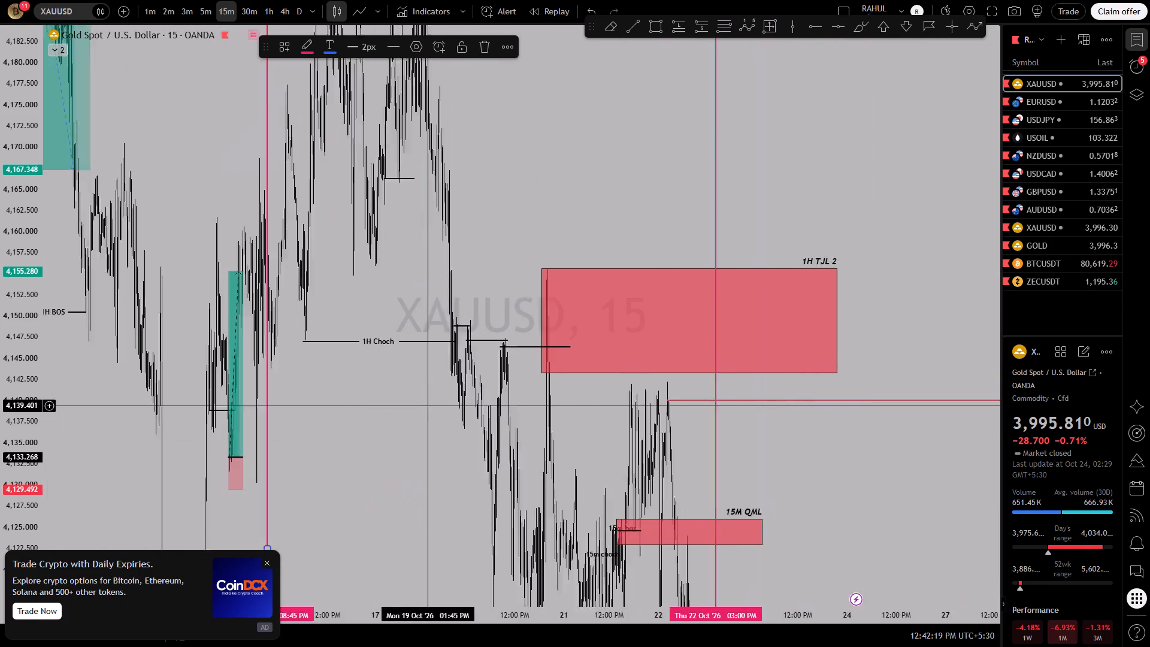
pyautogui.hscroll(4, 427, 406)
pyautogui.scroll(1, 427, 406)
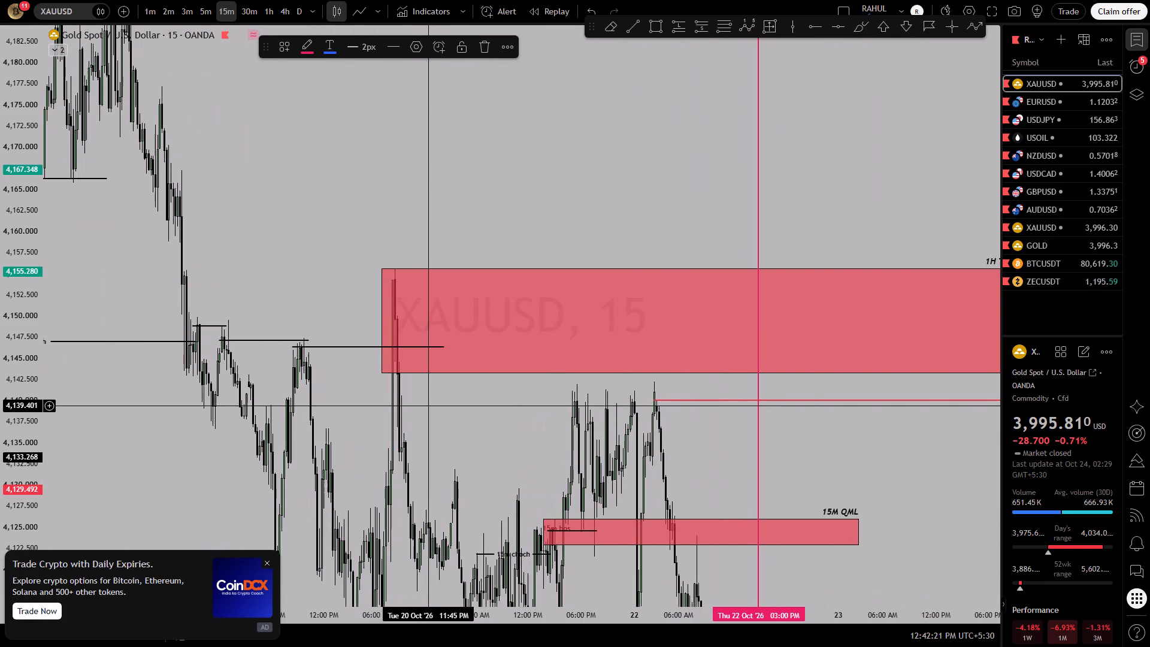
pyautogui.scroll(-2, 0, 379)
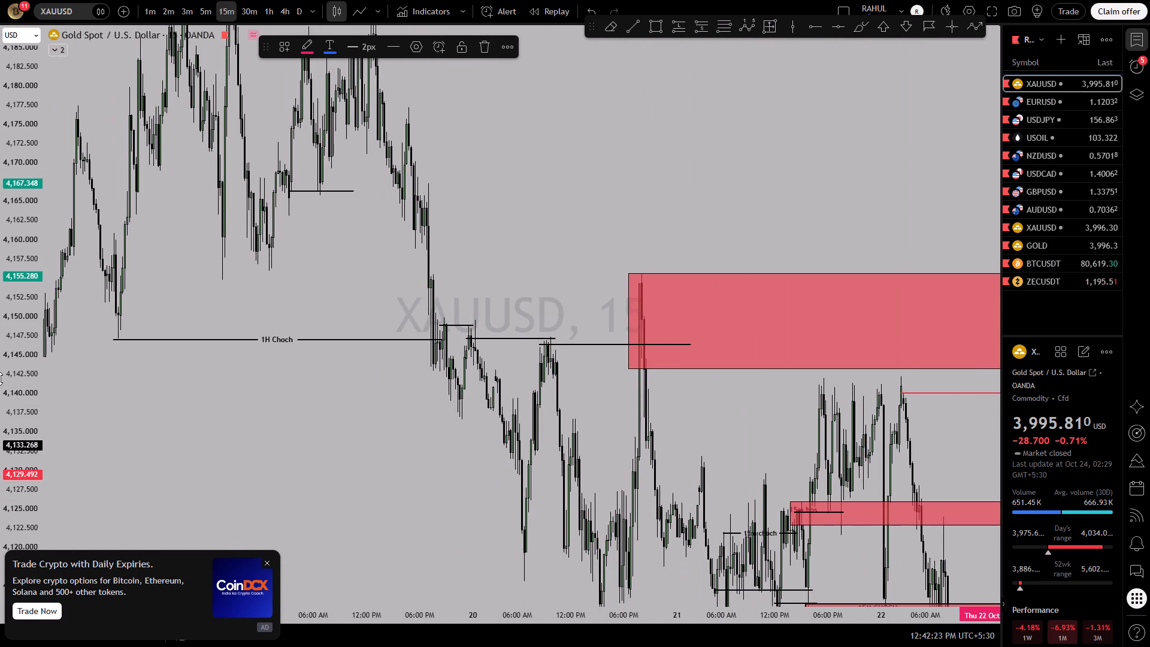
pyautogui.scroll(-4, 389, 395)
pyautogui.scroll(4, 389, 395)
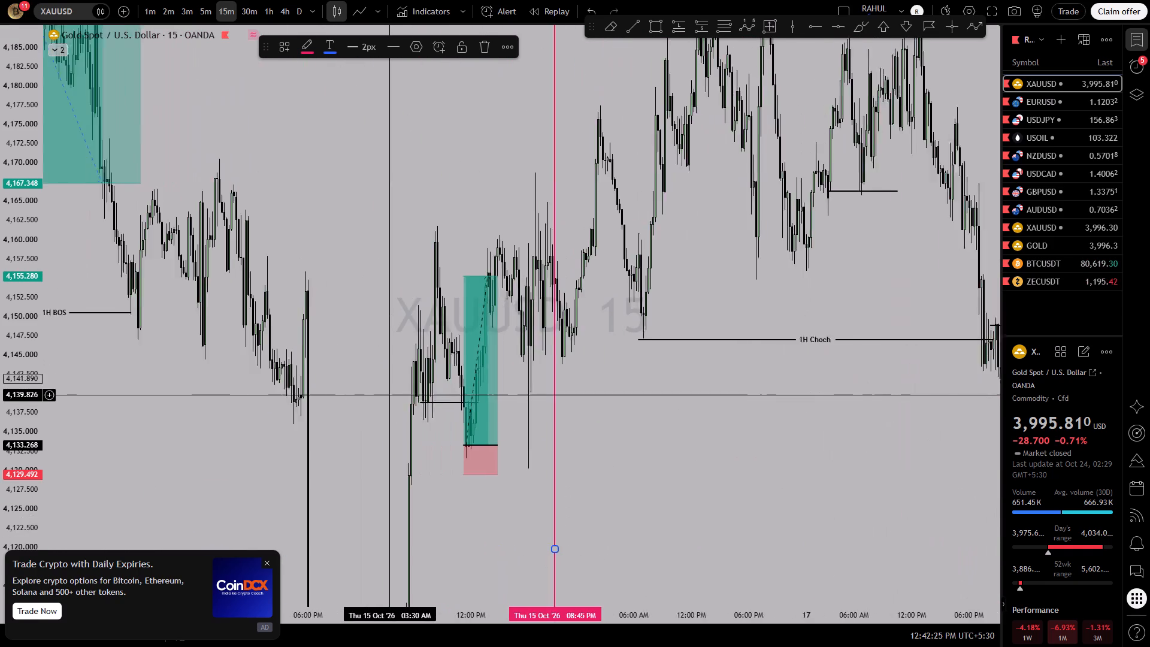
pyautogui.scroll(3, 389, 395)
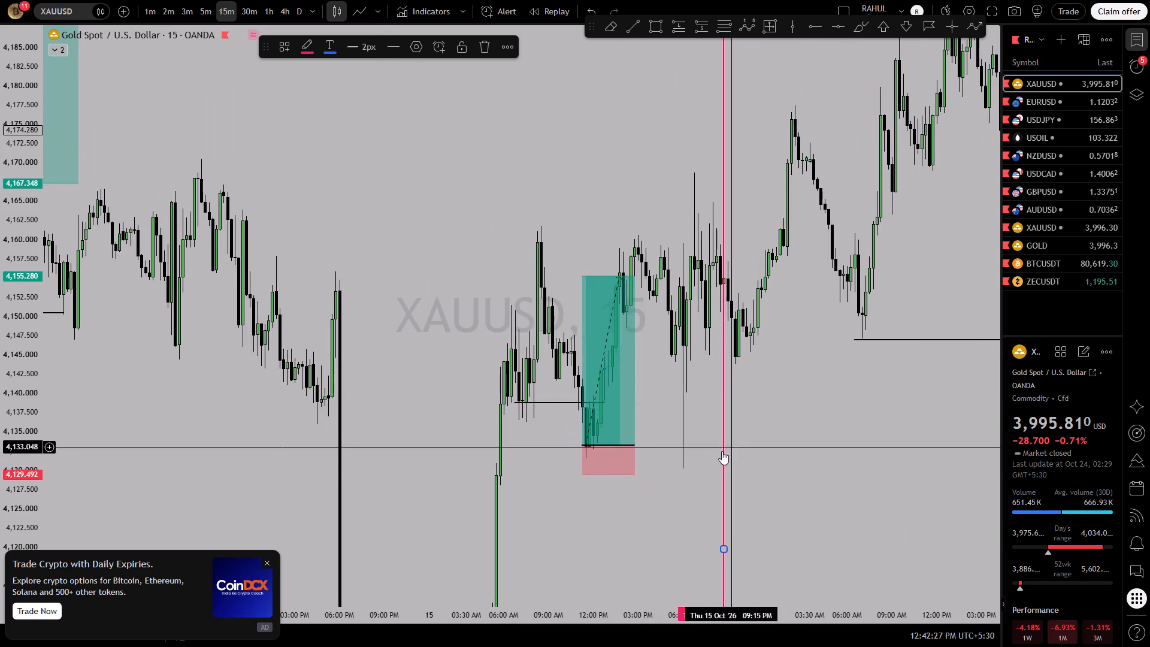
pyautogui.moveTo(723, 547); pyautogui.dragTo(261, 454)
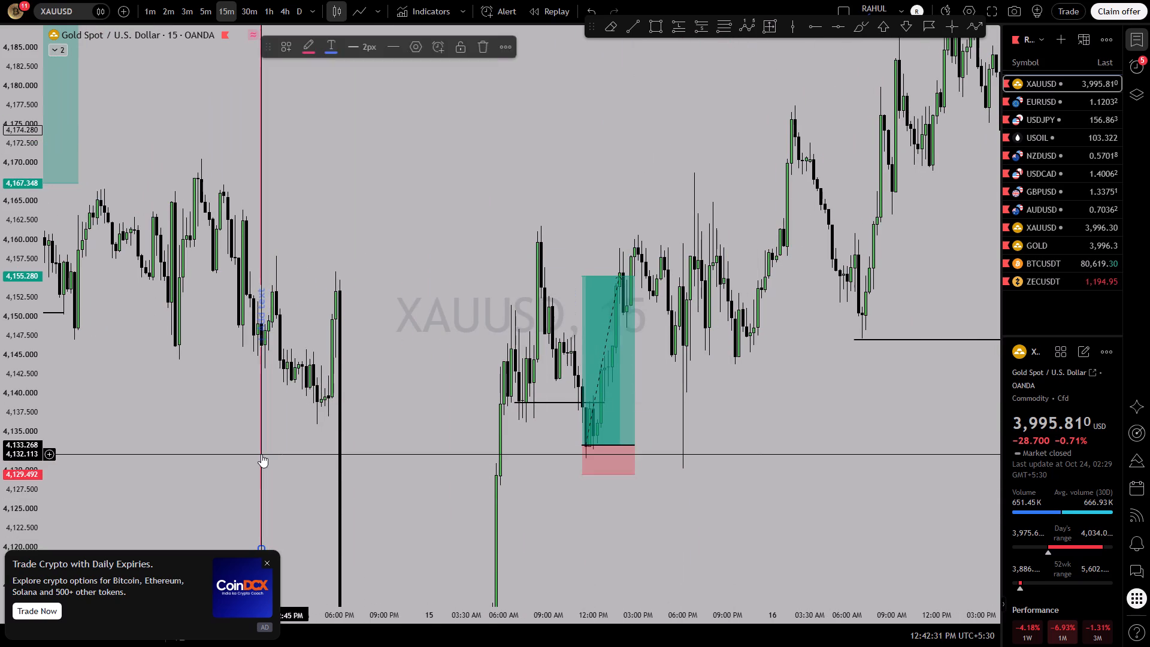
pyautogui.click(431, 234)
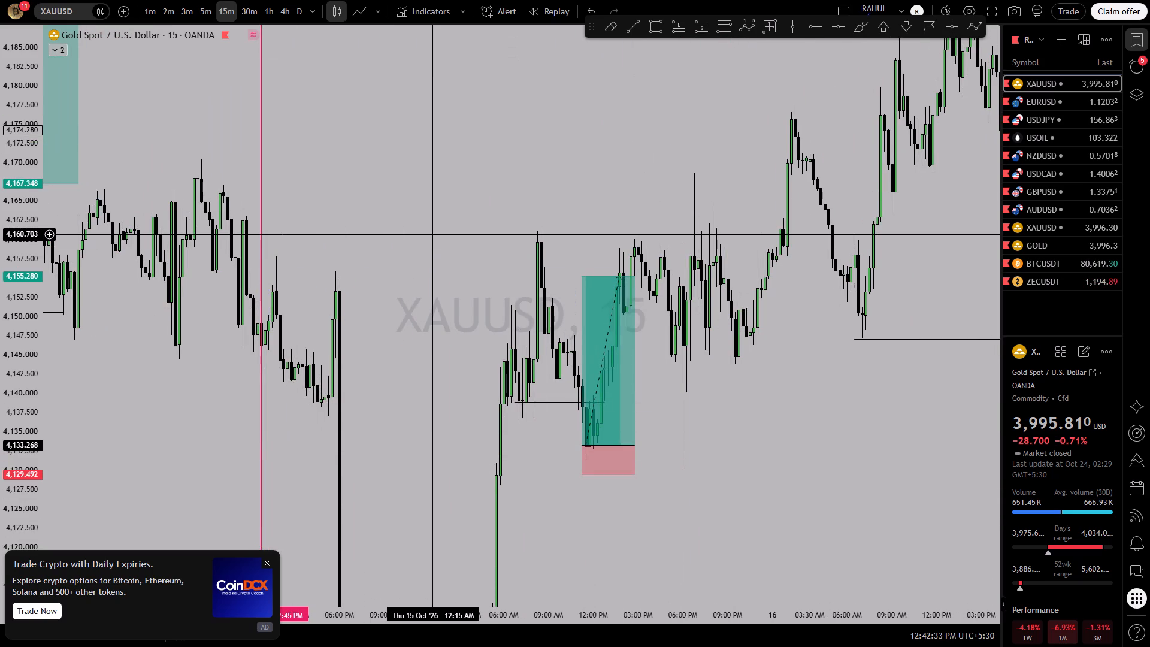
# Change the XAUUSD chart interval to 5 minutes.
pyautogui.click(431, 234)
pyautogui.press('5')
pyautogui.press('Return')
# Show the 5-minute price action around the 14 October vertical line as a line chart instead of candles.
pyautogui.scroll(-8, 431, 234)
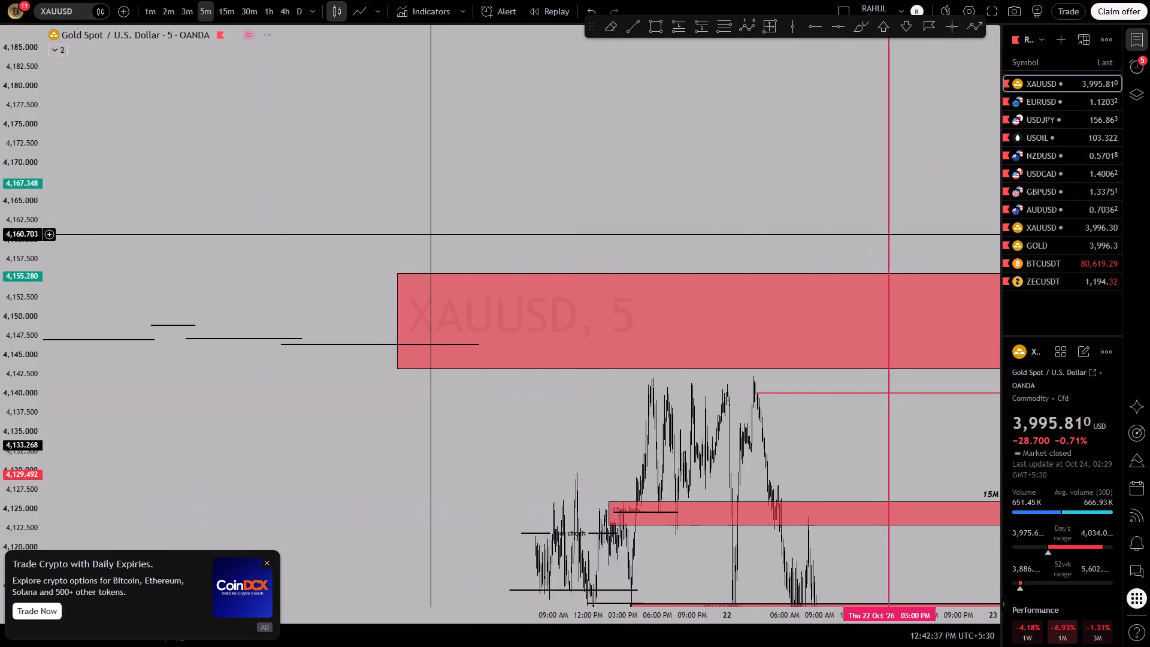
pyautogui.hscroll(1, 227, 220)
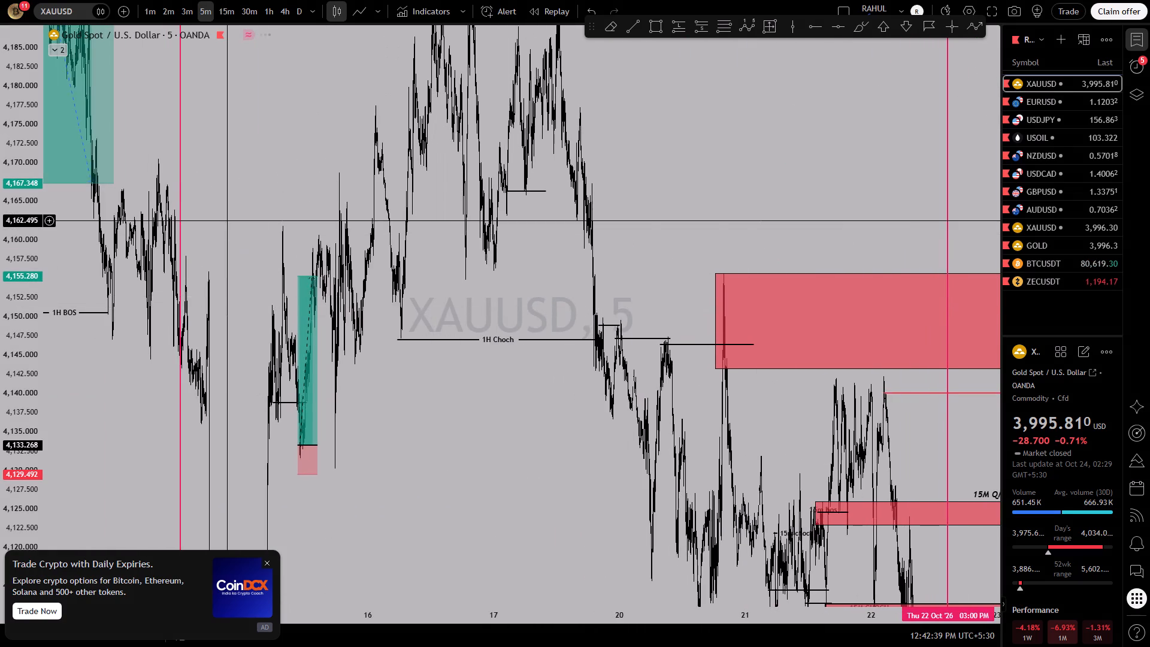
pyautogui.hscroll(2, 227, 220)
pyautogui.scroll(1, 227, 220)
pyautogui.hscroll(2, 227, 220)
pyautogui.scroll(1, 227, 220)
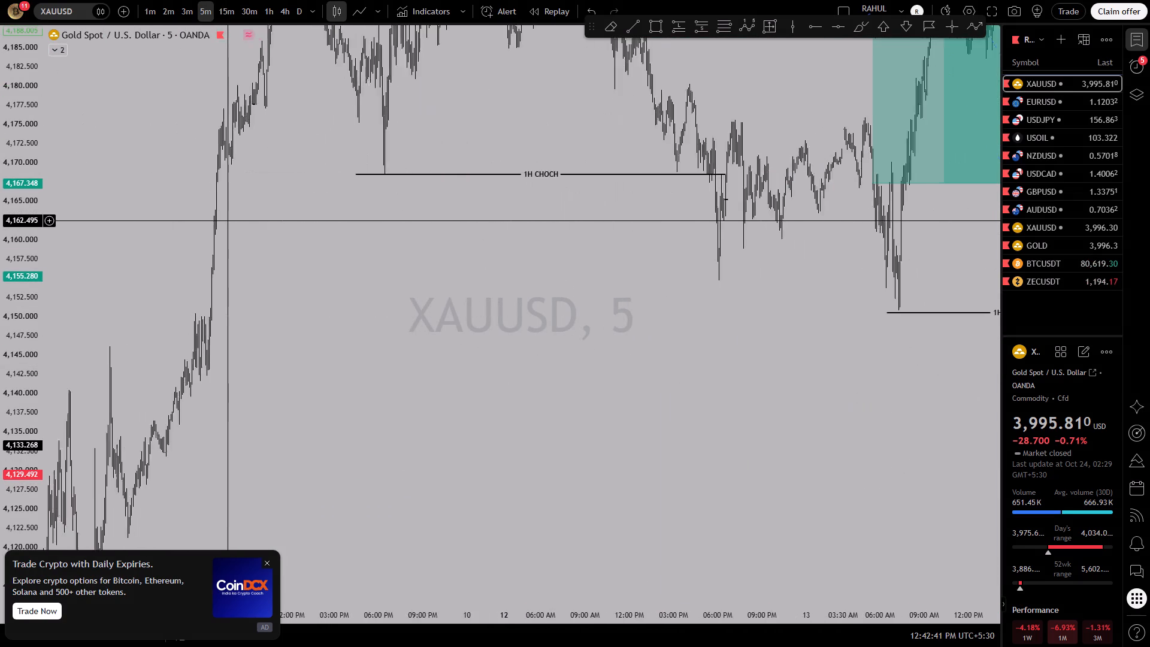
pyautogui.scroll(1, 227, 220)
pyautogui.hscroll(-10, 227, 220)
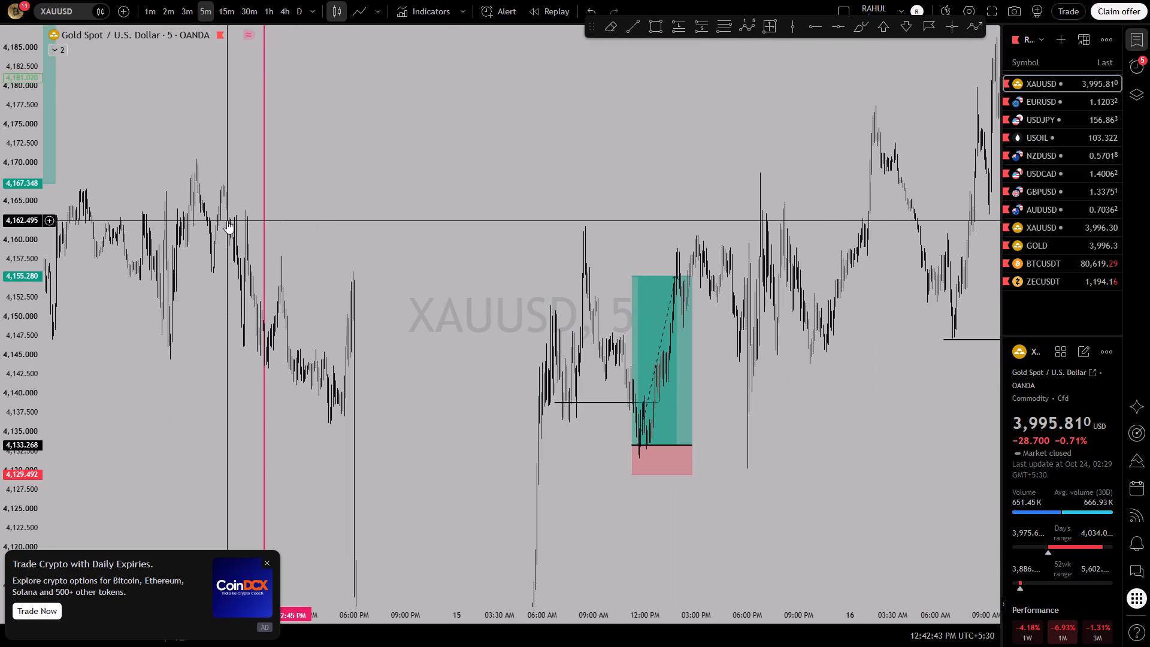
pyautogui.click(357, 6)
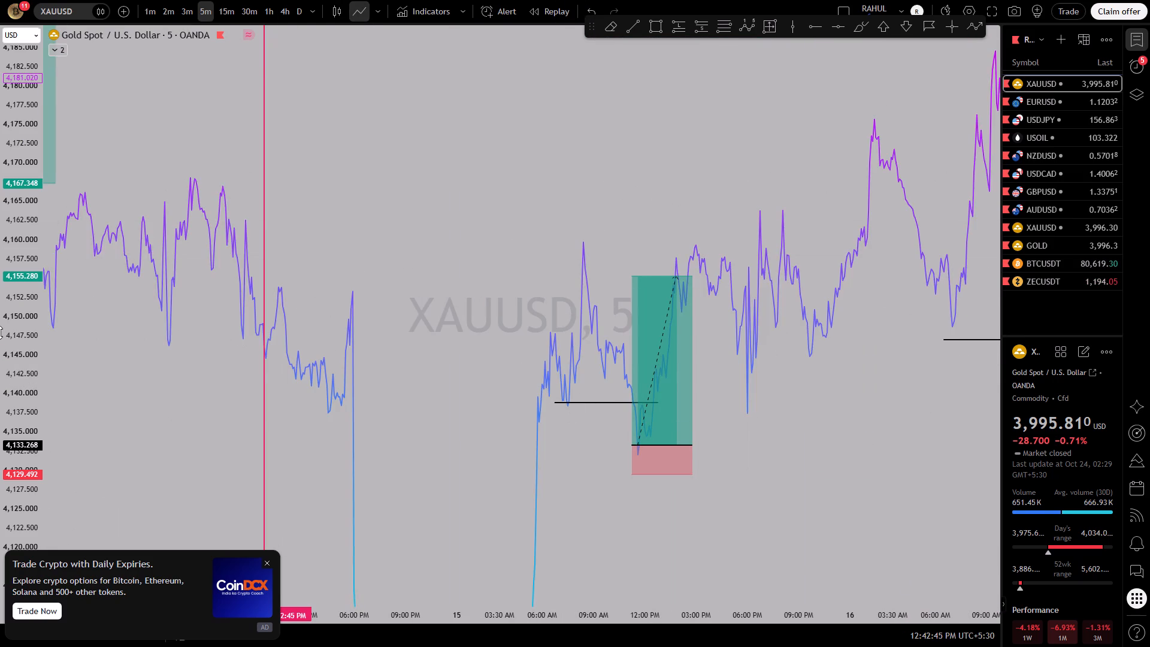
# Draw a horizontal trend line at about 4,153.85 from the early-afternoon 14 October peak to just past 6:00 PM.
pyautogui.scroll(5, 0, 332)
pyautogui.hscroll(2, 347, 413)
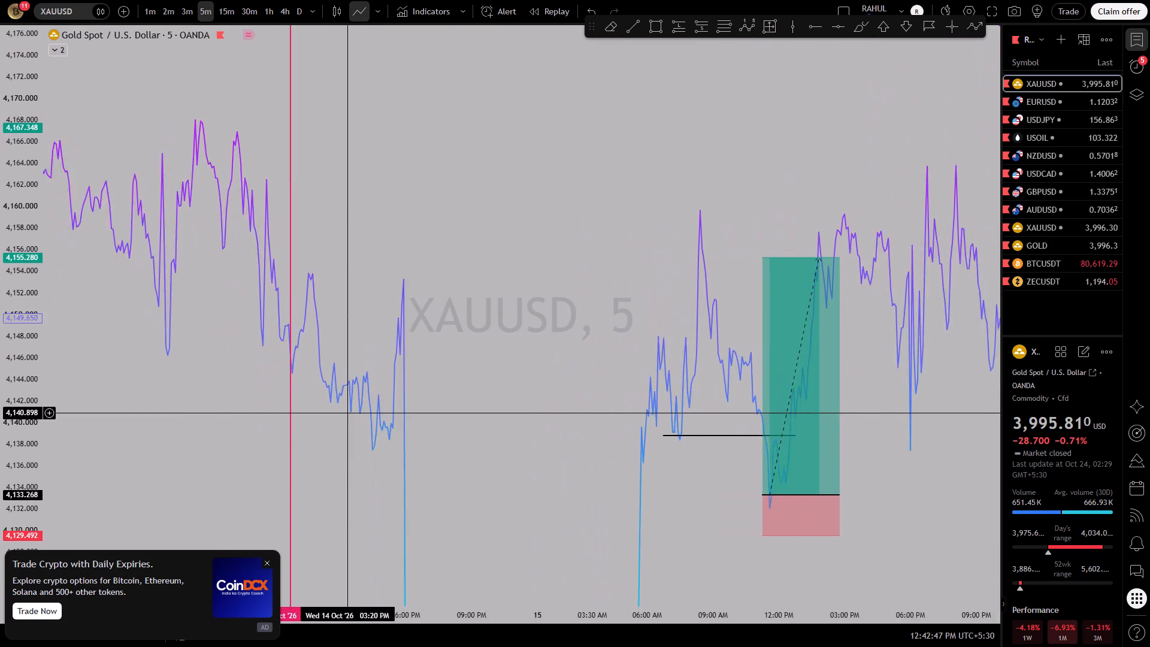
pyautogui.hscroll(1, 347, 413)
pyautogui.scroll(3, 347, 413)
pyautogui.hscroll(1, 347, 413)
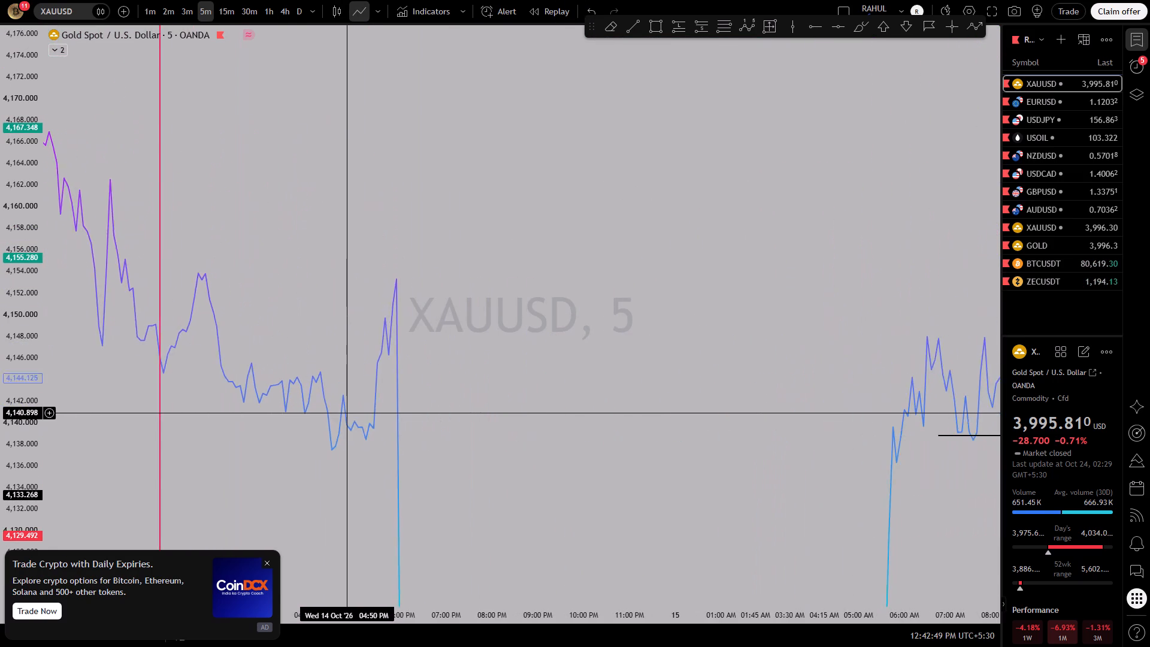
pyautogui.hscroll(2, 347, 413)
pyautogui.moveTo(345, 313); pyautogui.dragTo(515, 370)
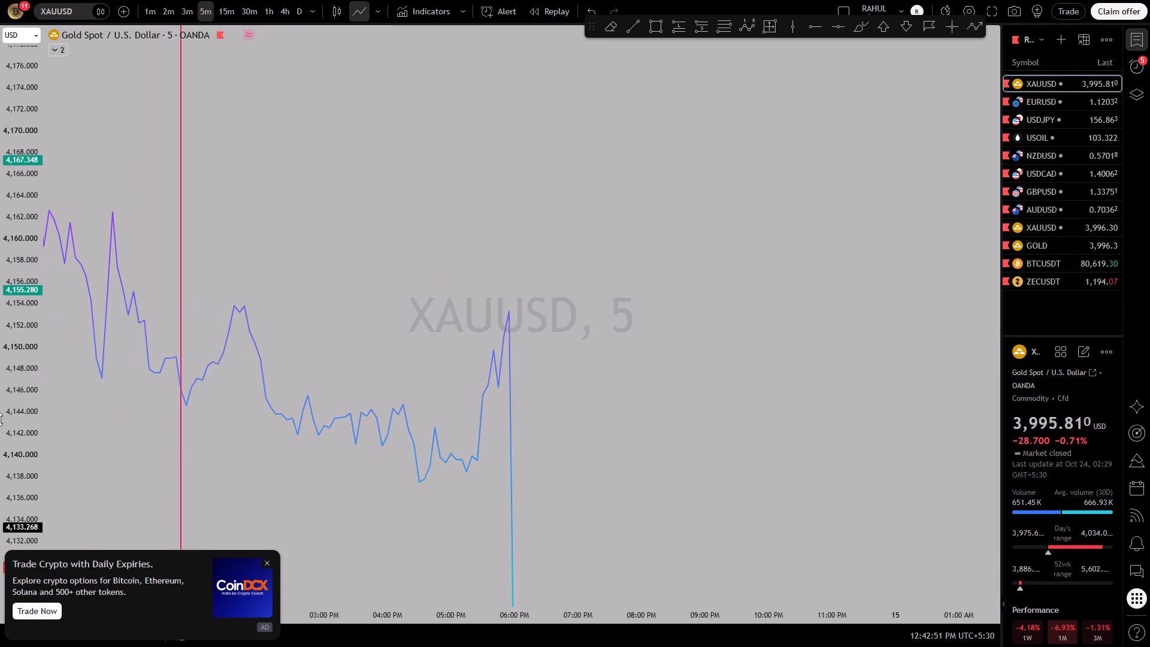
pyautogui.scroll(4, 0, 419)
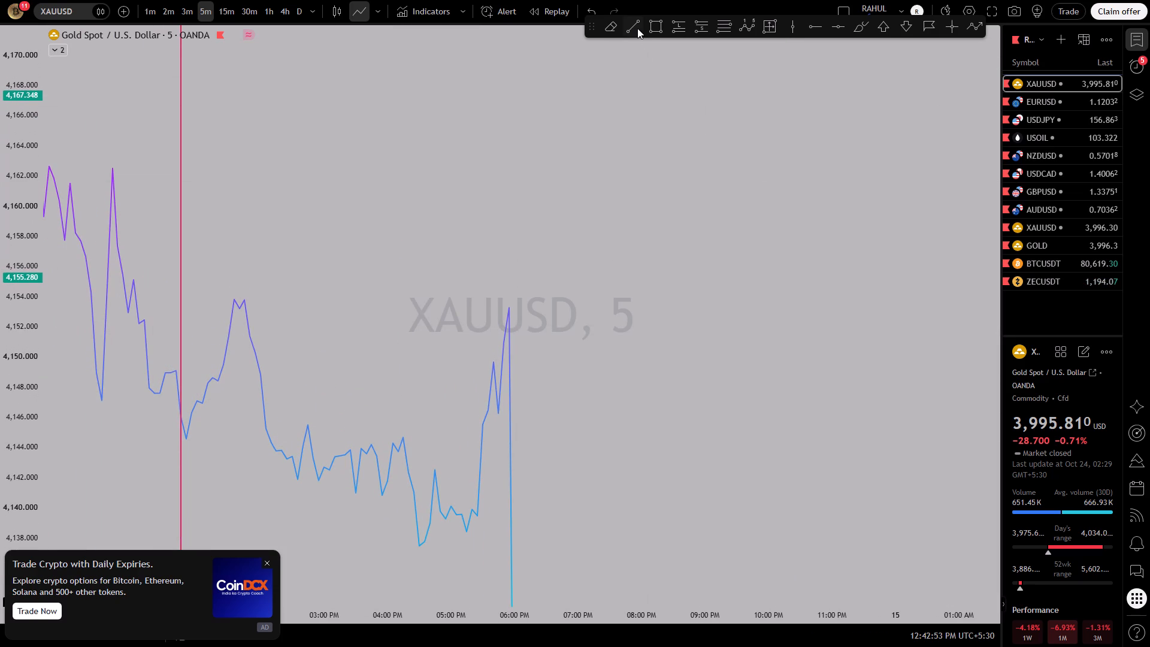
pyautogui.click(637, 28)
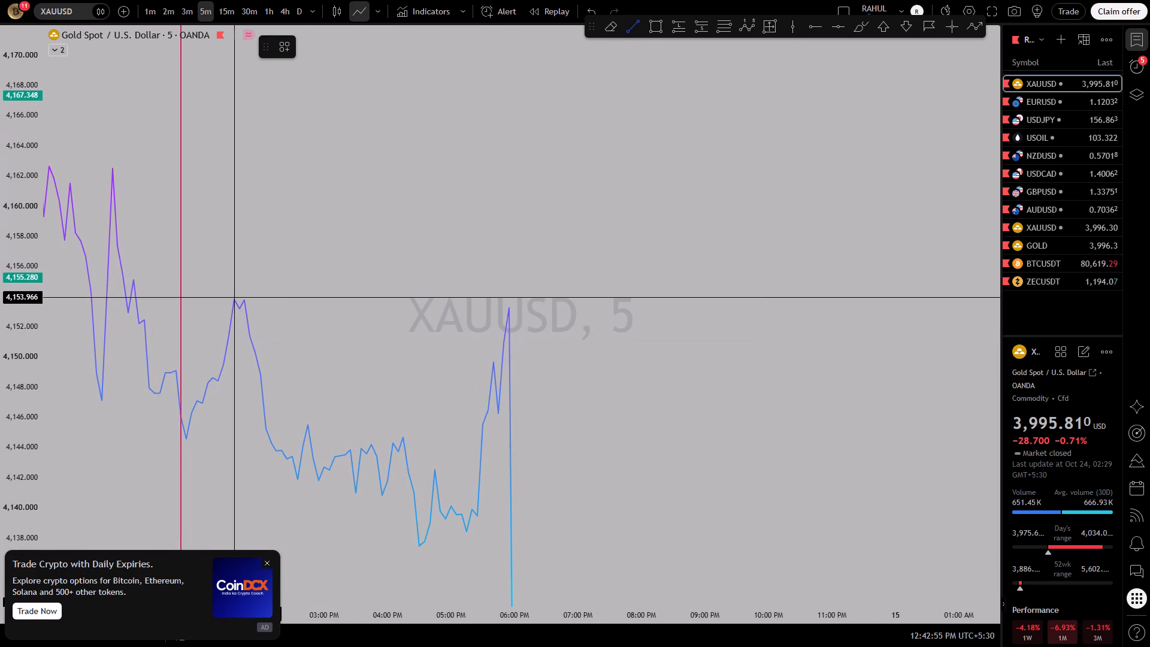
pyautogui.click(234, 299)
pyautogui.hscroll(-3, 234, 299)
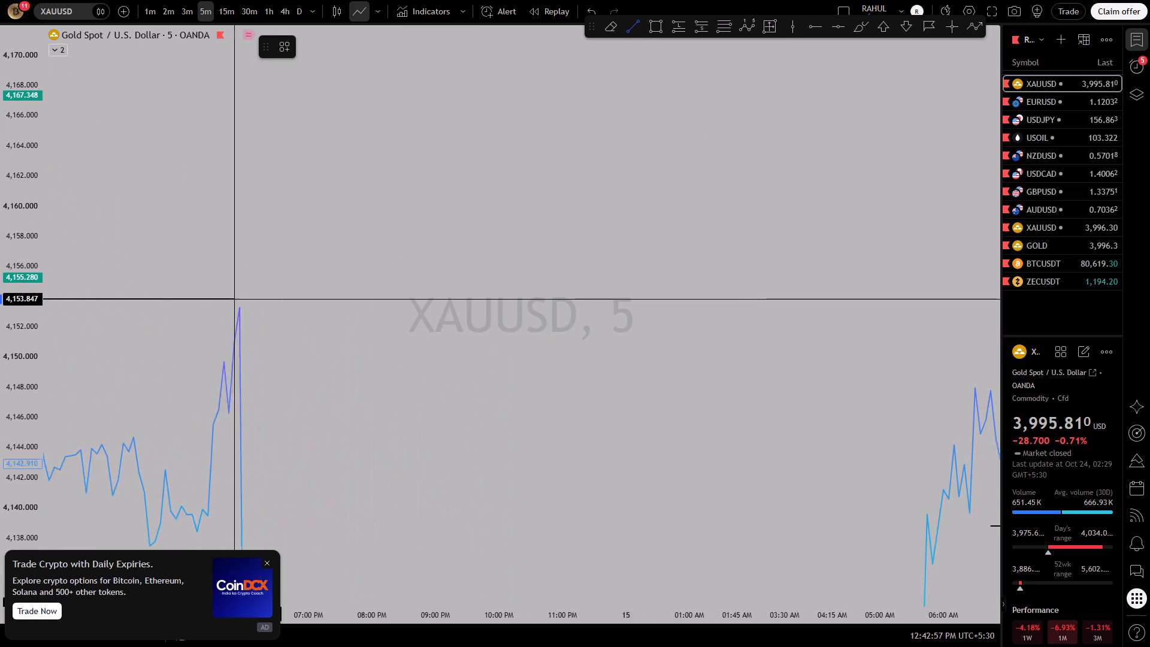
pyautogui.hscroll(-2, 234, 299)
pyautogui.click(234, 299)
# Switch the 5-minute chart style back to candles.
pyautogui.moveTo(346, 462); pyautogui.dragTo(710, 367)
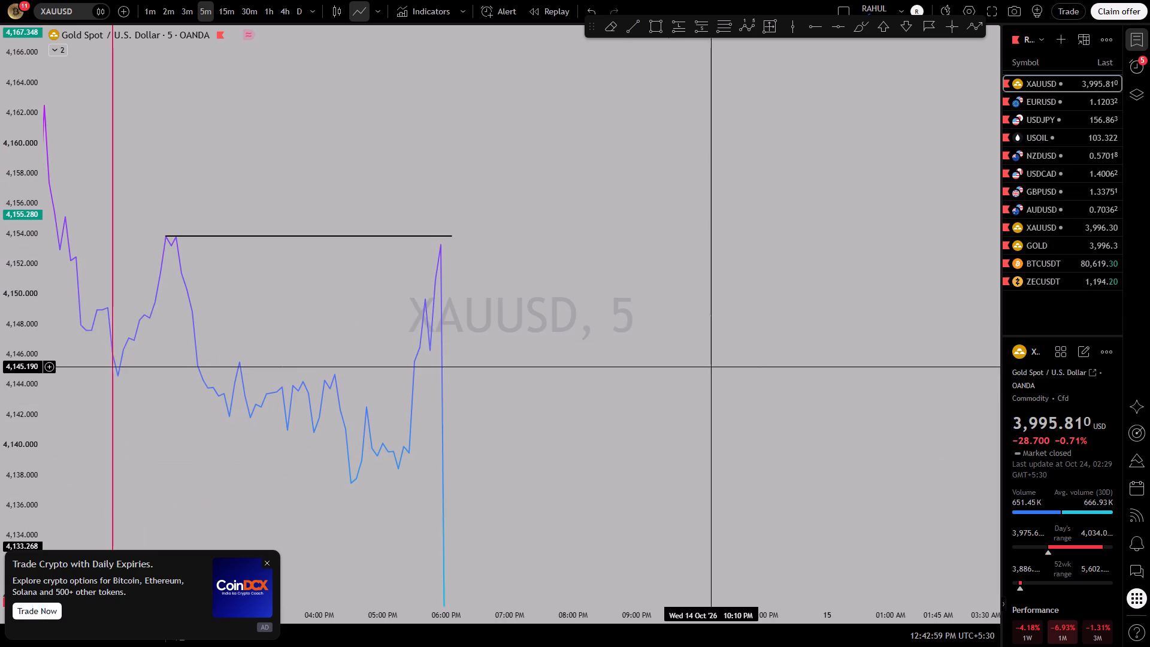
pyautogui.click(332, 5)
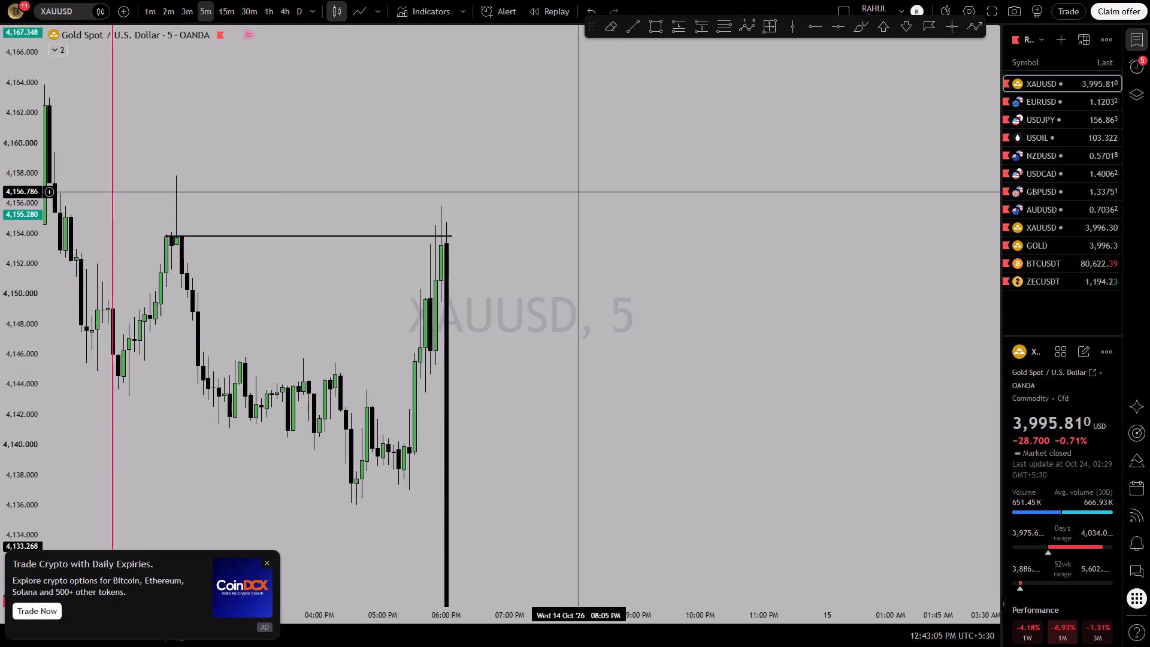
# Place a short position at about 5:05 PM on 14 October with entry at 4,153.847 and stop at about 4,159.33.
pyautogui.moveTo(580, 192); pyautogui.dragTo(578, 165)
pyautogui.moveTo(578, 165); pyautogui.dragTo(597, 259)
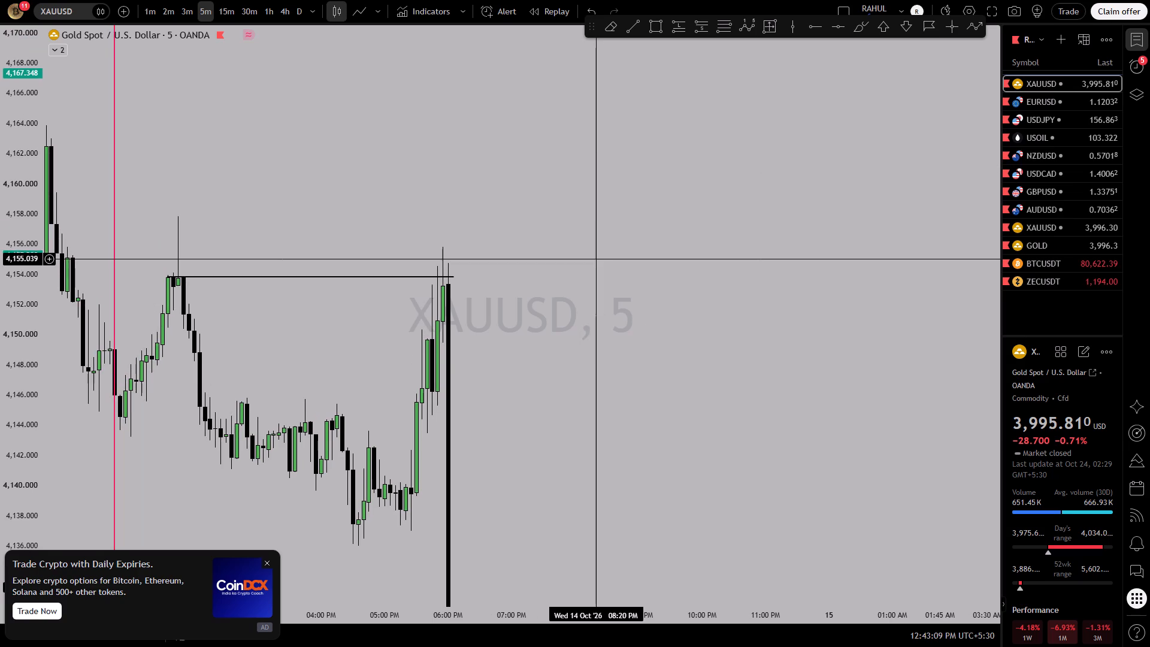
pyautogui.click(701, 22)
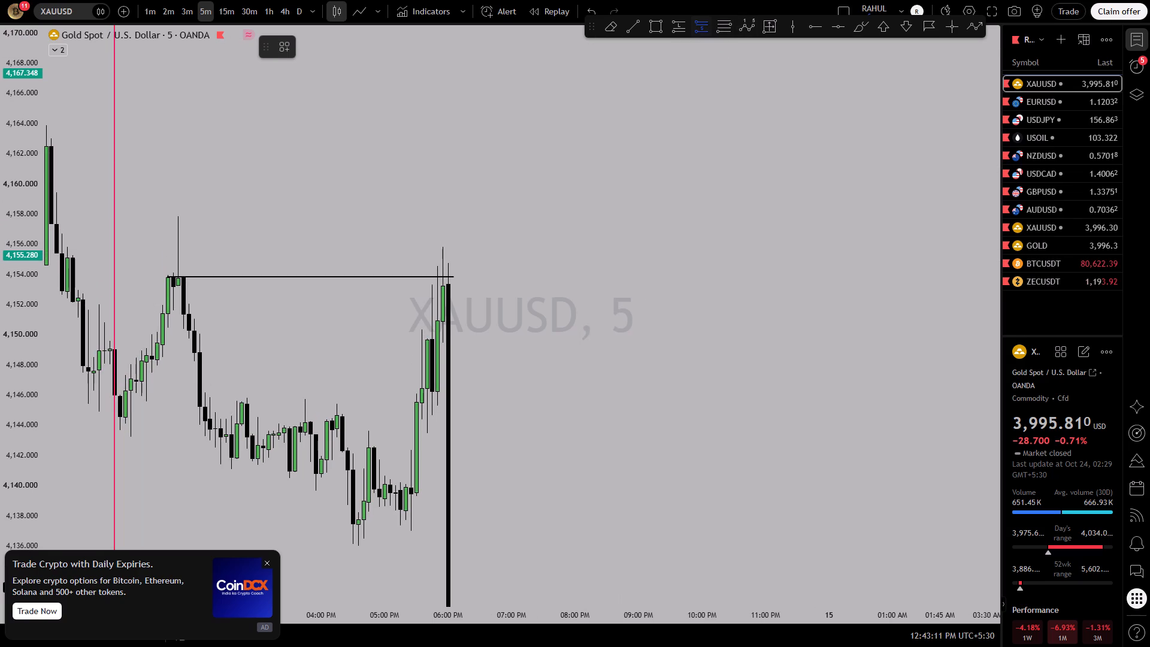
pyautogui.click(391, 277)
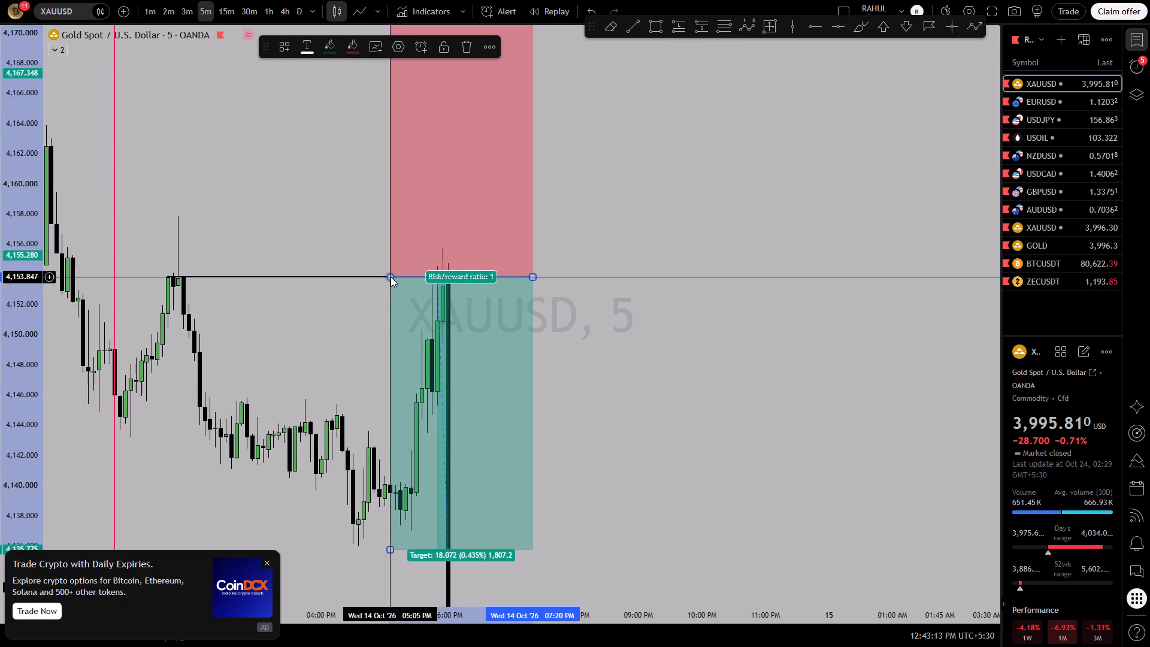
pyautogui.moveTo(718, 158); pyautogui.dragTo(701, 352)
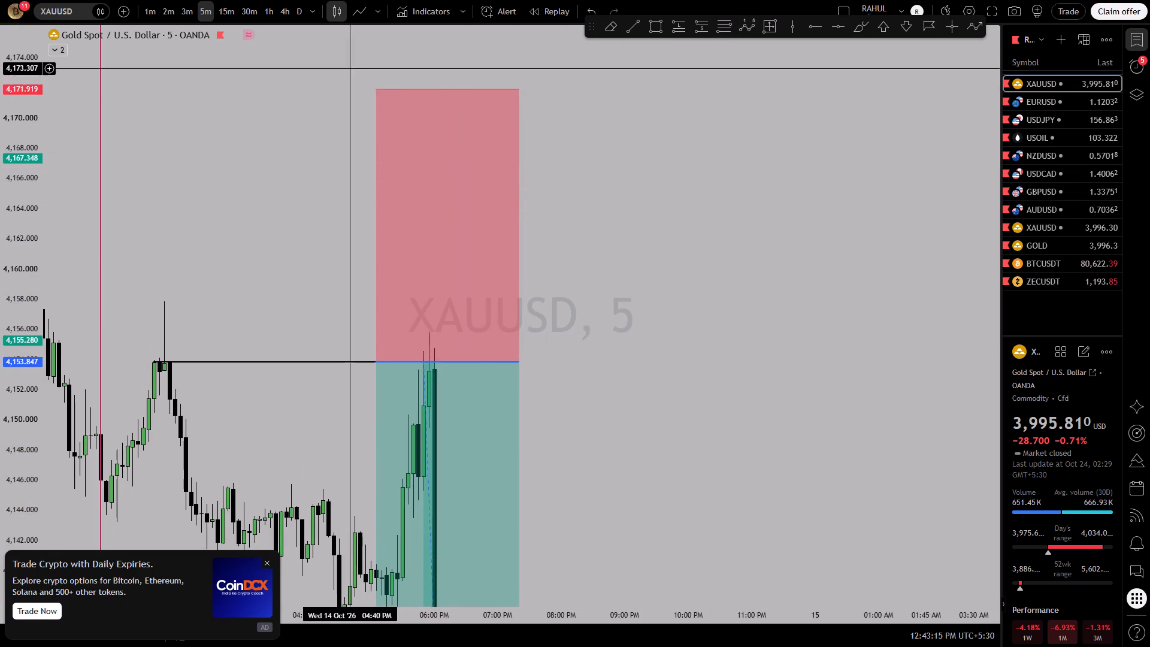
pyautogui.moveTo(380, 89); pyautogui.dragTo(353, 277)
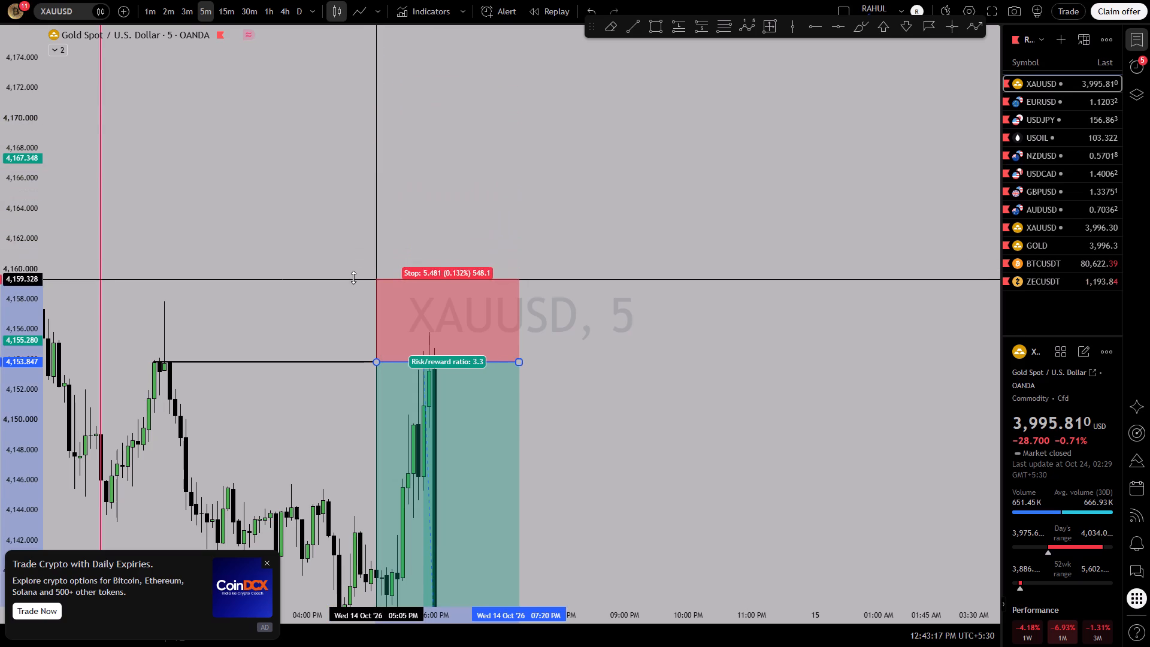
# Lower the short position's stop level to about 4,157.54, keeping the entry at 4,153.847.
pyautogui.moveTo(353, 277); pyautogui.dragTo(357, 300)
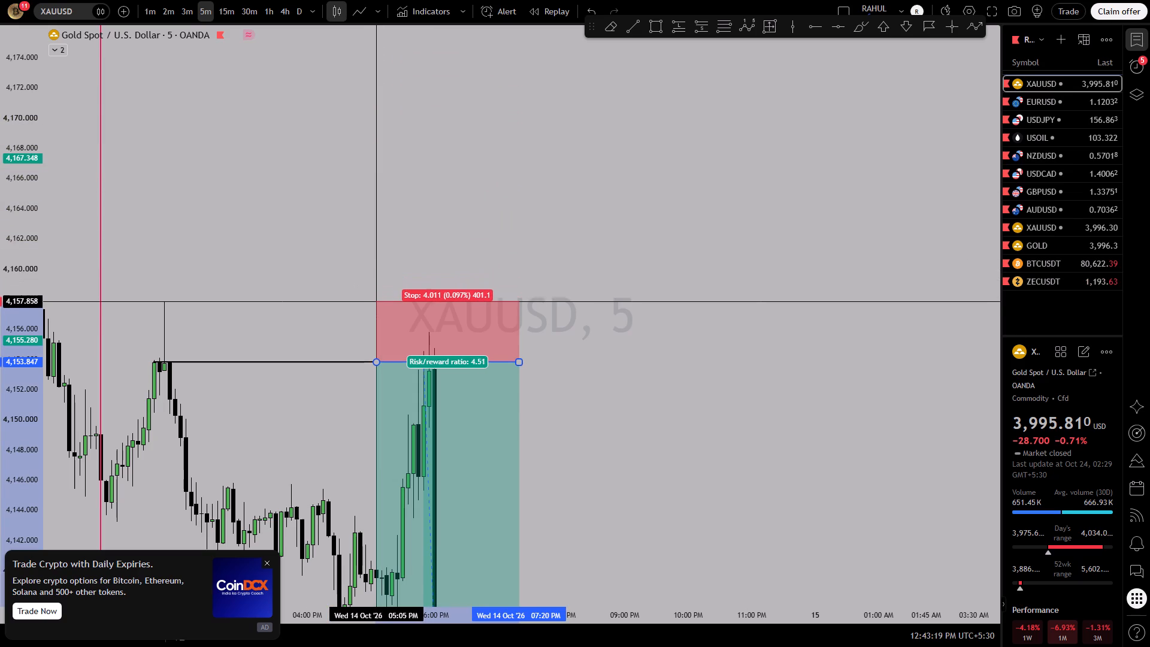
pyautogui.moveTo(376, 300); pyautogui.dragTo(379, 306)
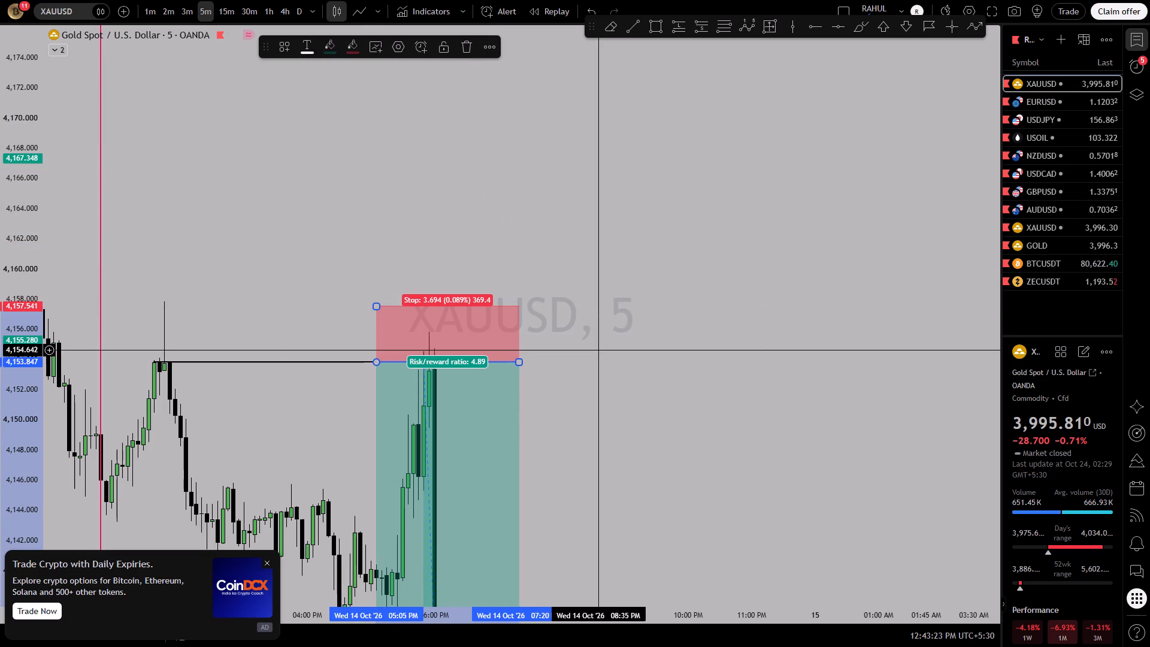
# Examine the 5-minute price action before and after the short position on 14 October, including the drop past its target.
pyautogui.moveTo(599, 350); pyautogui.dragTo(552, 148)
pyautogui.scroll(-2, 0, 321)
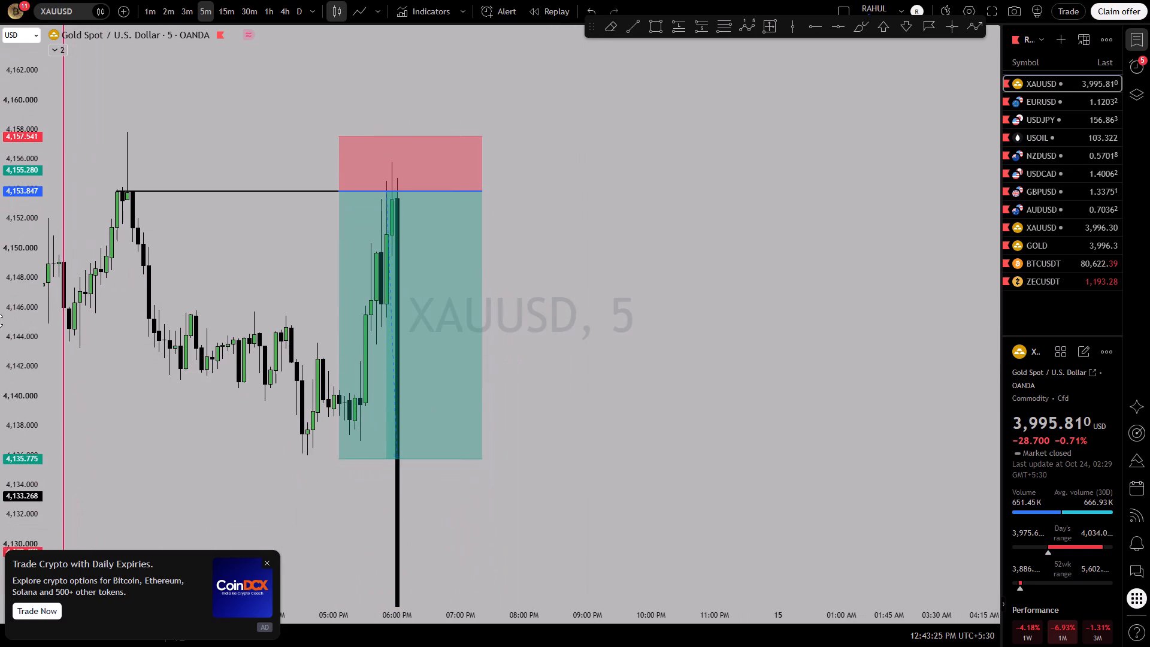
pyautogui.scroll(-5, 0, 321)
pyautogui.moveTo(618, 349); pyautogui.dragTo(567, 222)
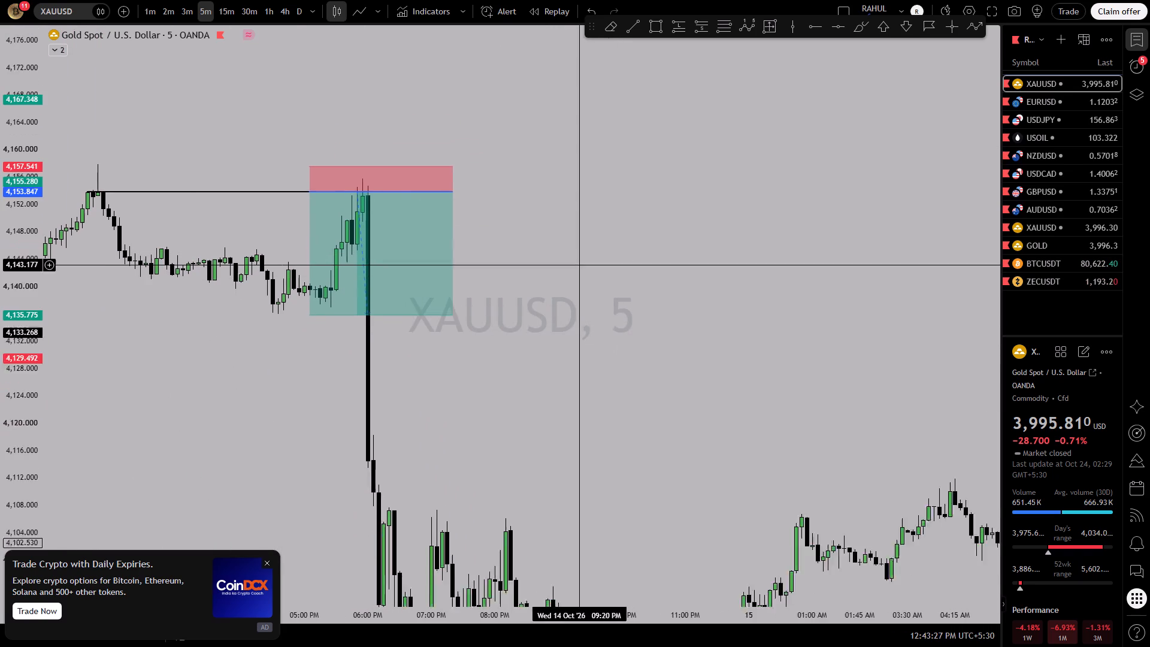
pyautogui.moveTo(567, 222); pyautogui.dragTo(562, 211)
pyautogui.scroll(-2, 562, 211)
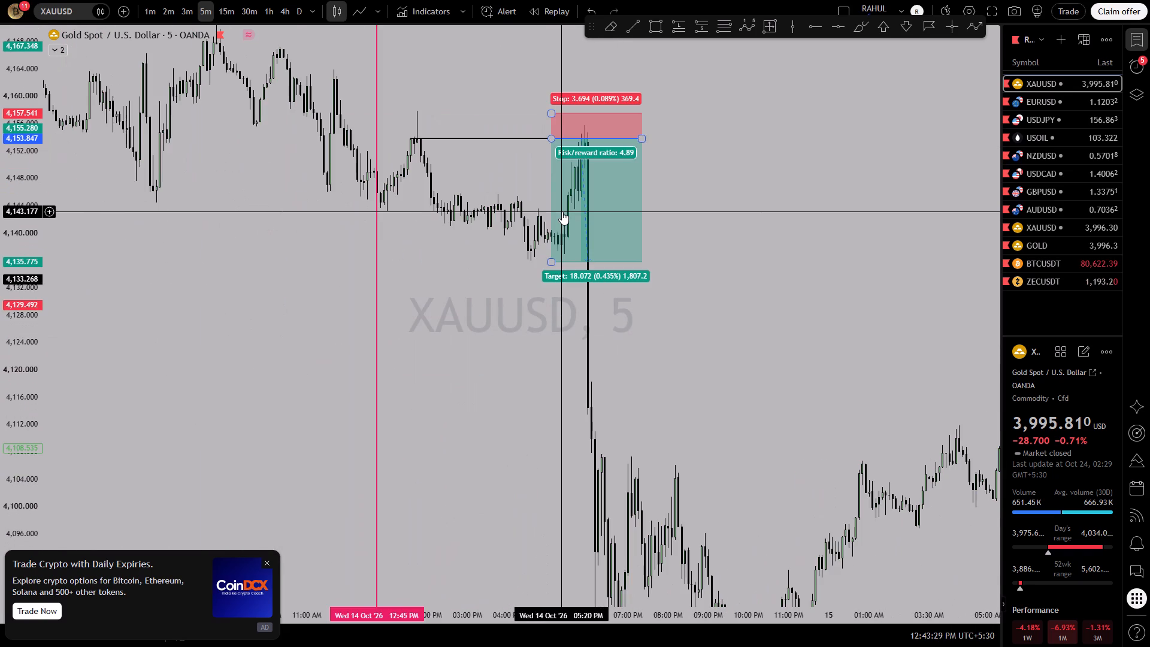
pyautogui.moveTo(367, 135); pyautogui.dragTo(426, 240)
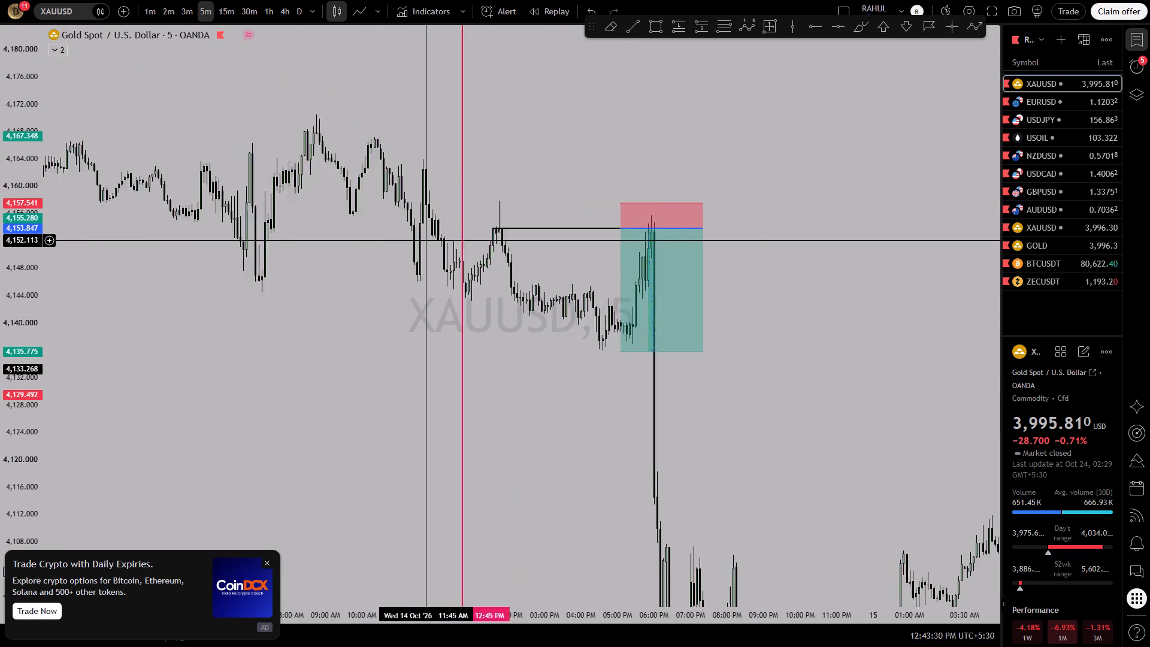
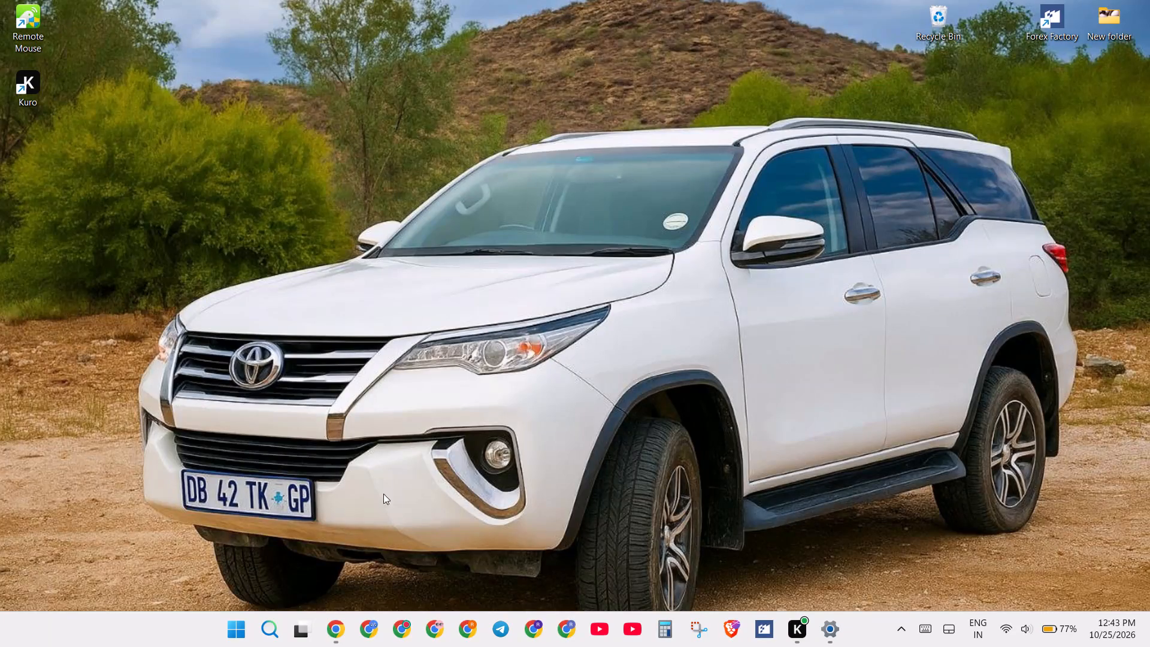
# Switch to the Chrome chart and examine the 14 October 5-minute price action leading up to the short position.
pyautogui.click(335, 622)
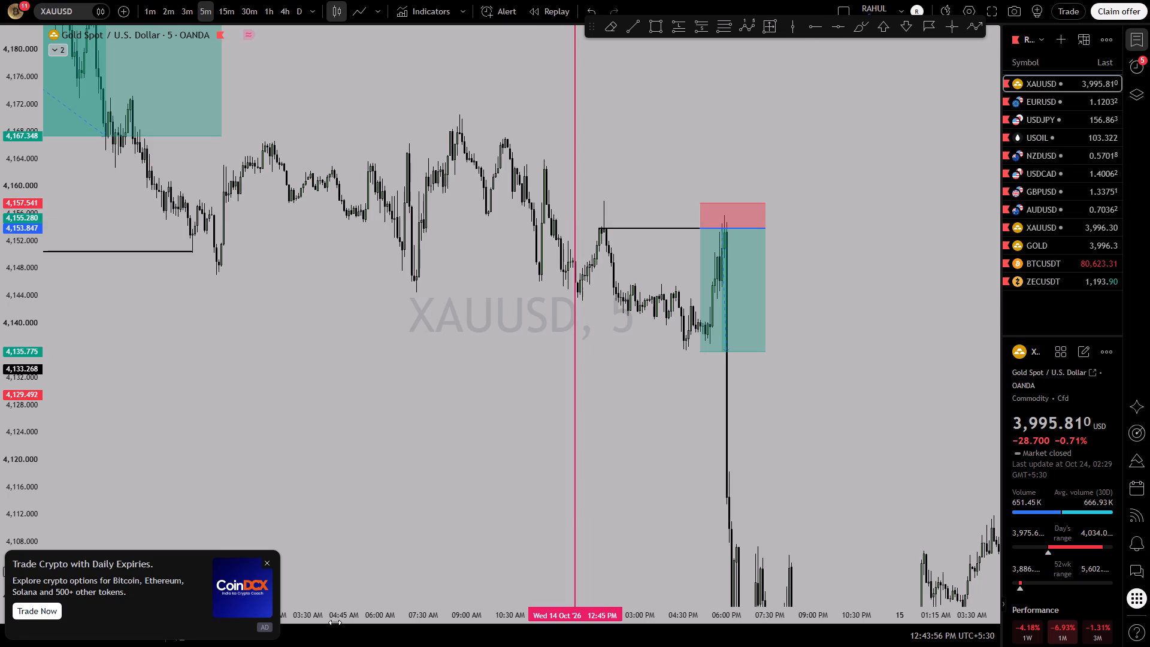
pyautogui.scroll(3, 555, 407)
pyautogui.moveTo(555, 407); pyautogui.dragTo(549, 412)
pyautogui.scroll(1, 549, 412)
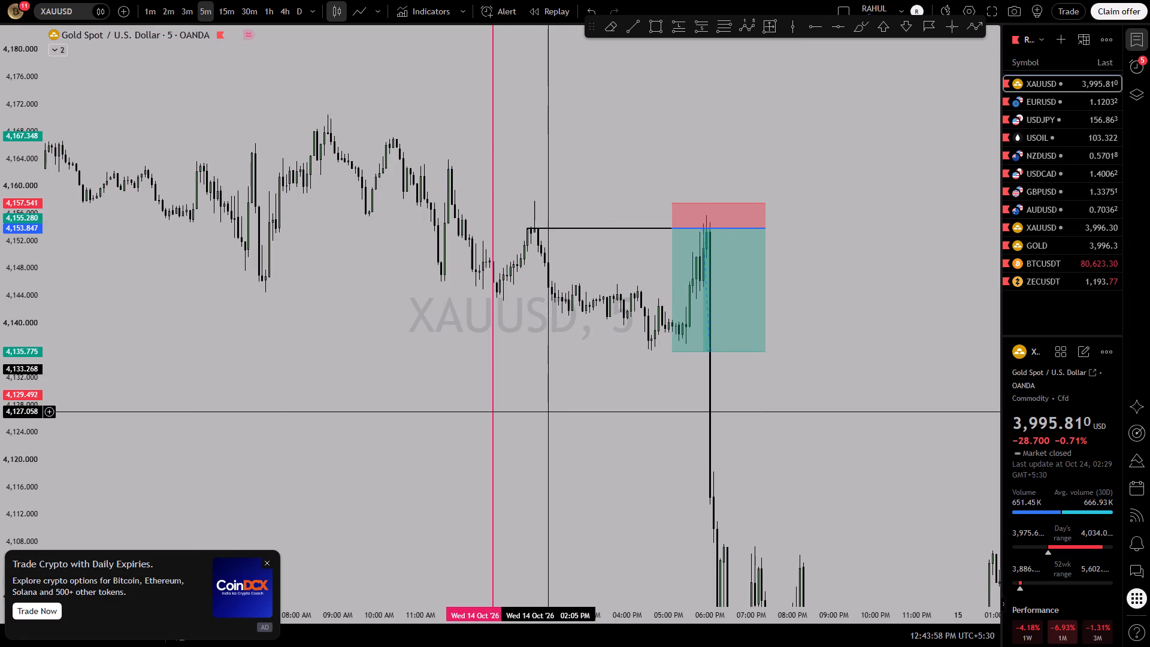
pyautogui.scroll(1, 549, 412)
pyautogui.scroll(4, 0, 414)
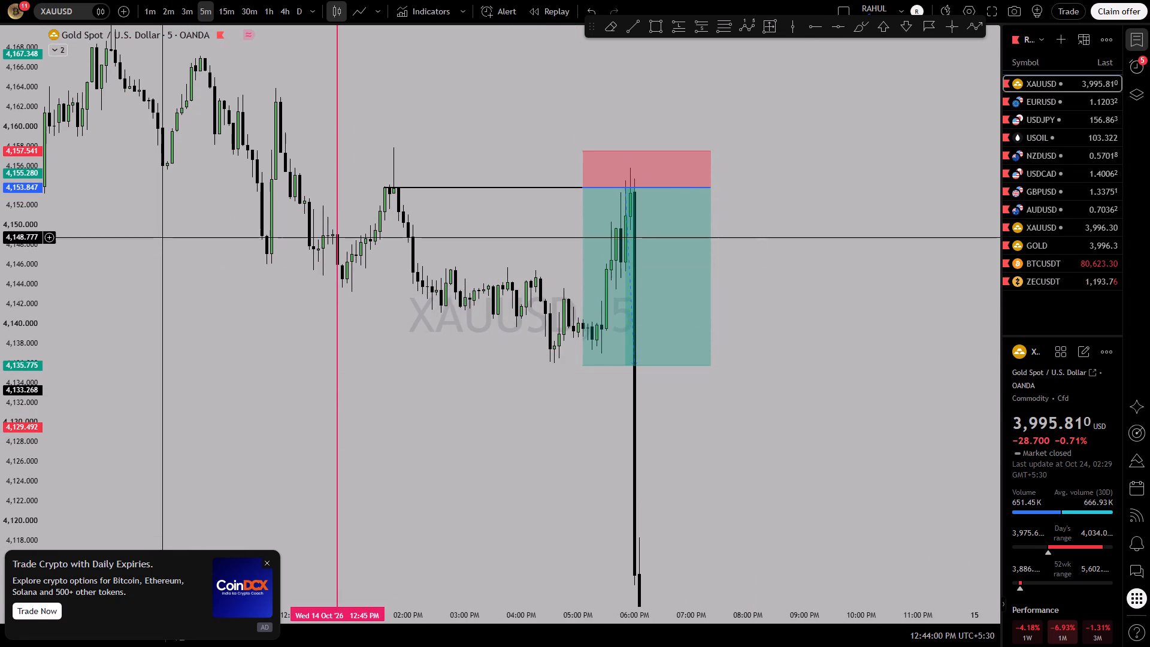
pyautogui.moveTo(153, 191); pyautogui.dragTo(171, 196)
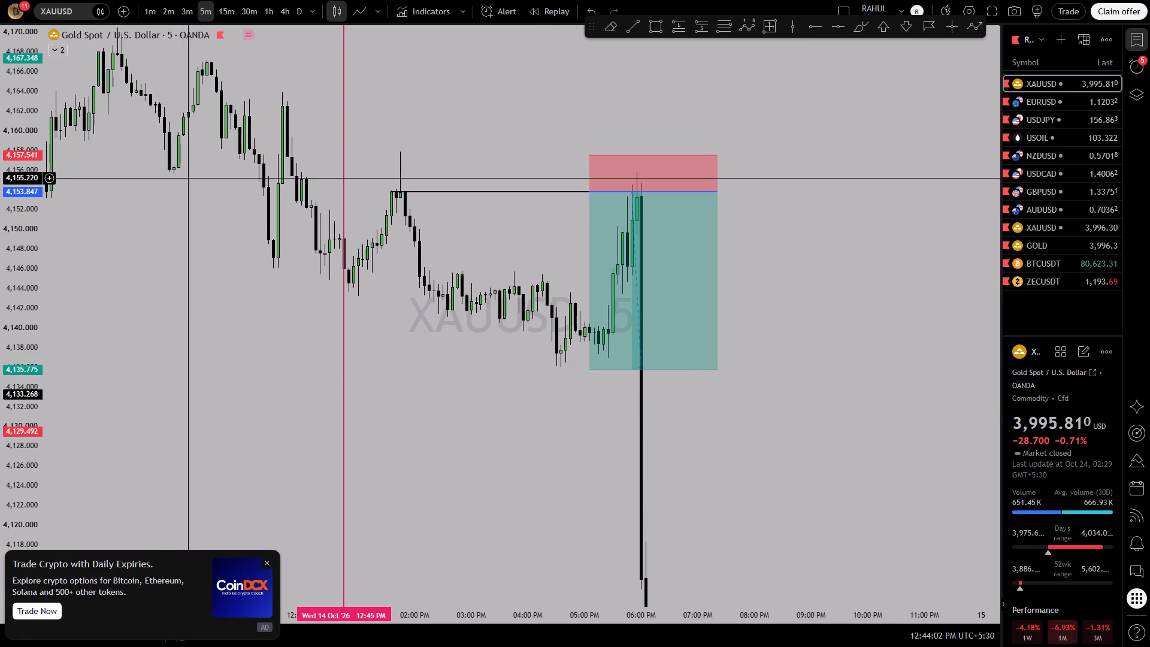
pyautogui.click(186, 178)
pyautogui.moveTo(186, 156); pyautogui.dragTo(198, 165)
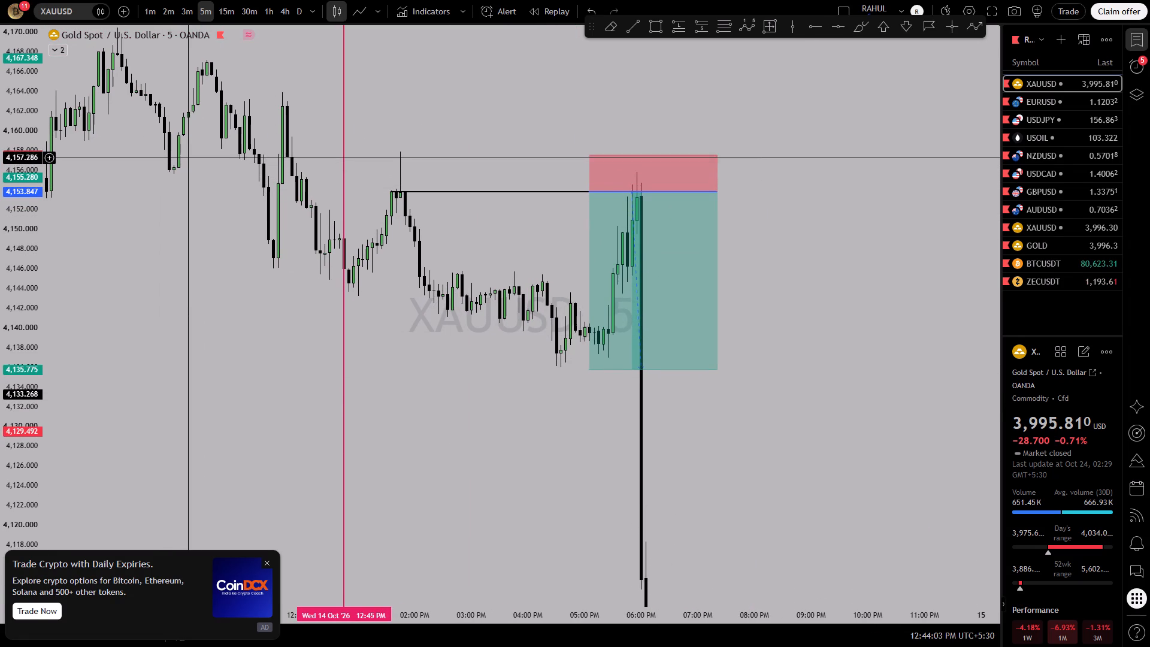
pyautogui.moveTo(198, 165); pyautogui.dragTo(208, 176)
pyautogui.click(208, 176)
pyautogui.moveTo(210, 176); pyautogui.dragTo(214, 192)
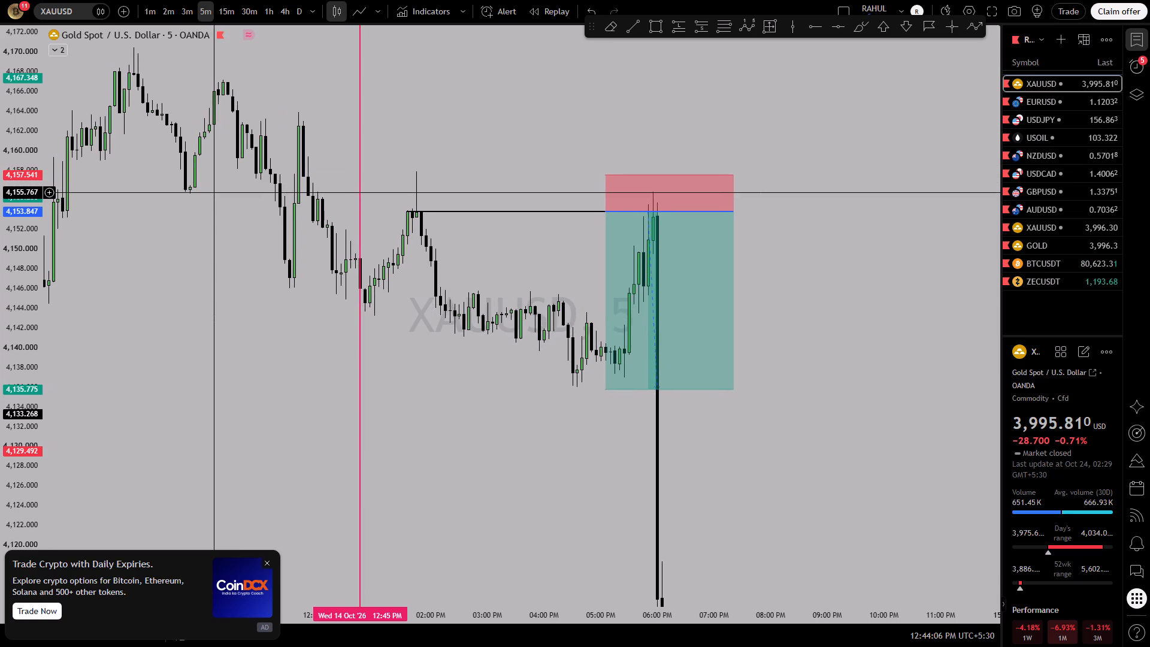
pyautogui.moveTo(214, 192); pyautogui.dragTo(265, 236)
pyautogui.moveTo(265, 236); pyautogui.dragTo(248, 209)
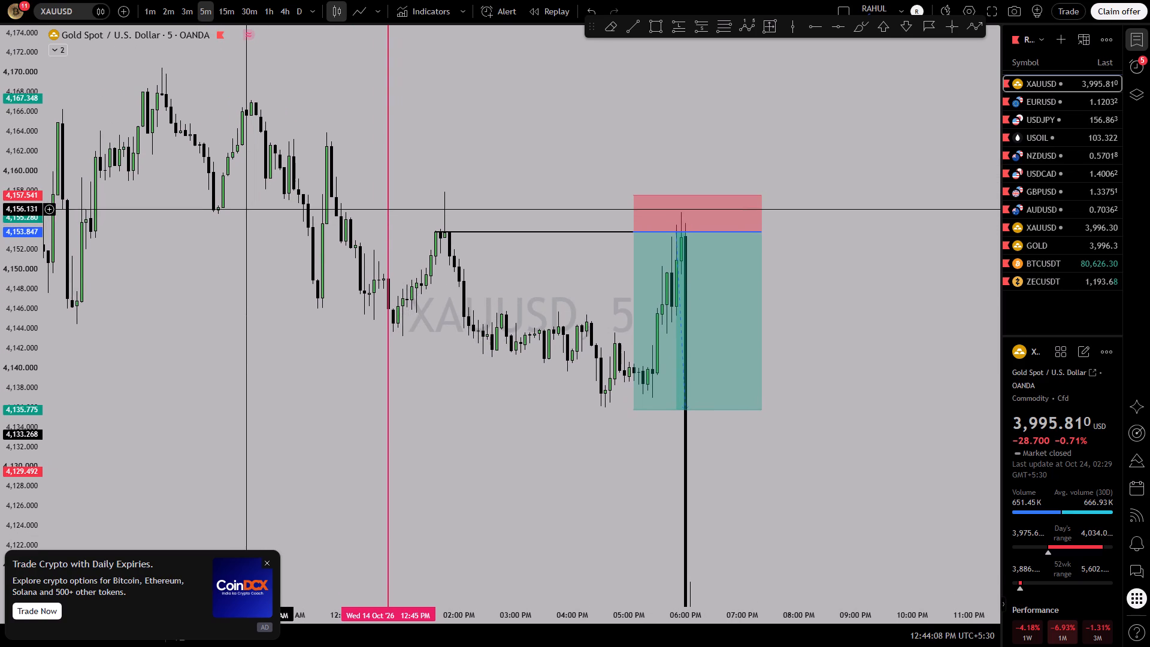
pyautogui.moveTo(261, 237); pyautogui.dragTo(429, 328)
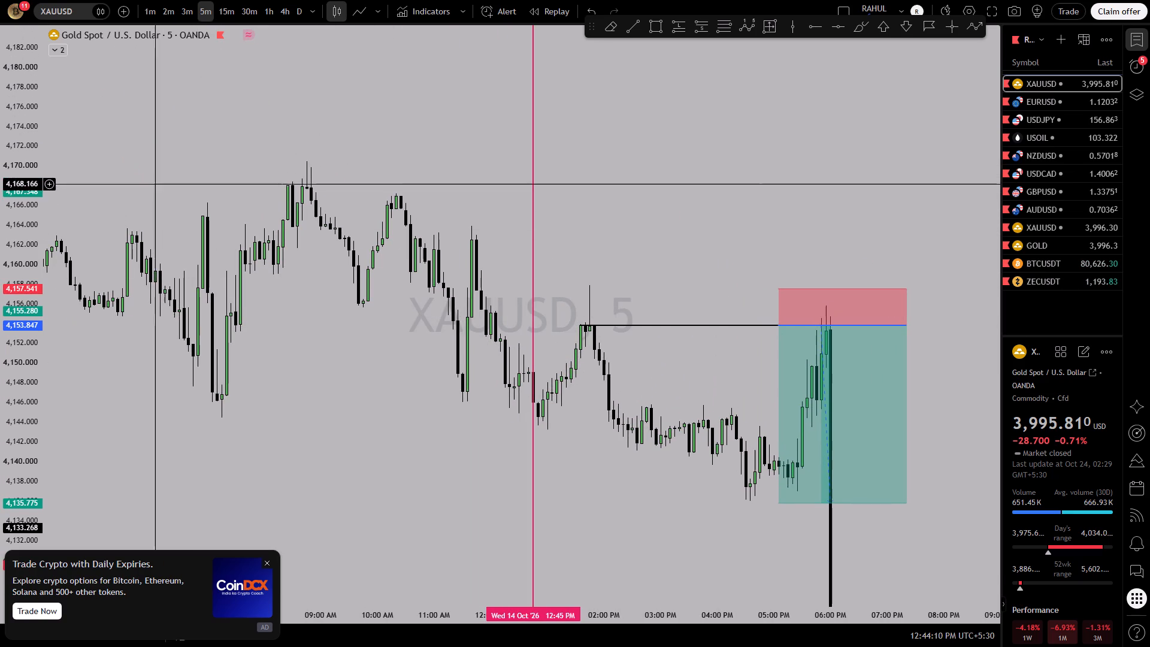
pyautogui.moveTo(153, 210); pyautogui.dragTo(450, 200)
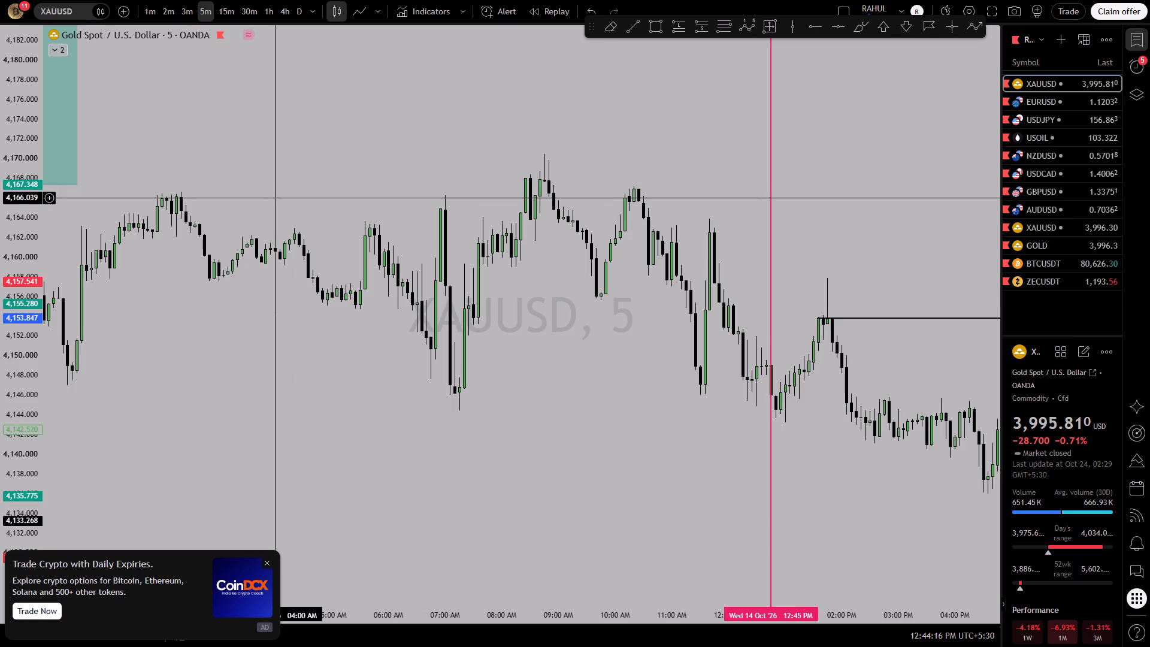
pyautogui.scroll(-1, 277, 198)
pyautogui.moveTo(277, 198); pyautogui.dragTo(264, 186)
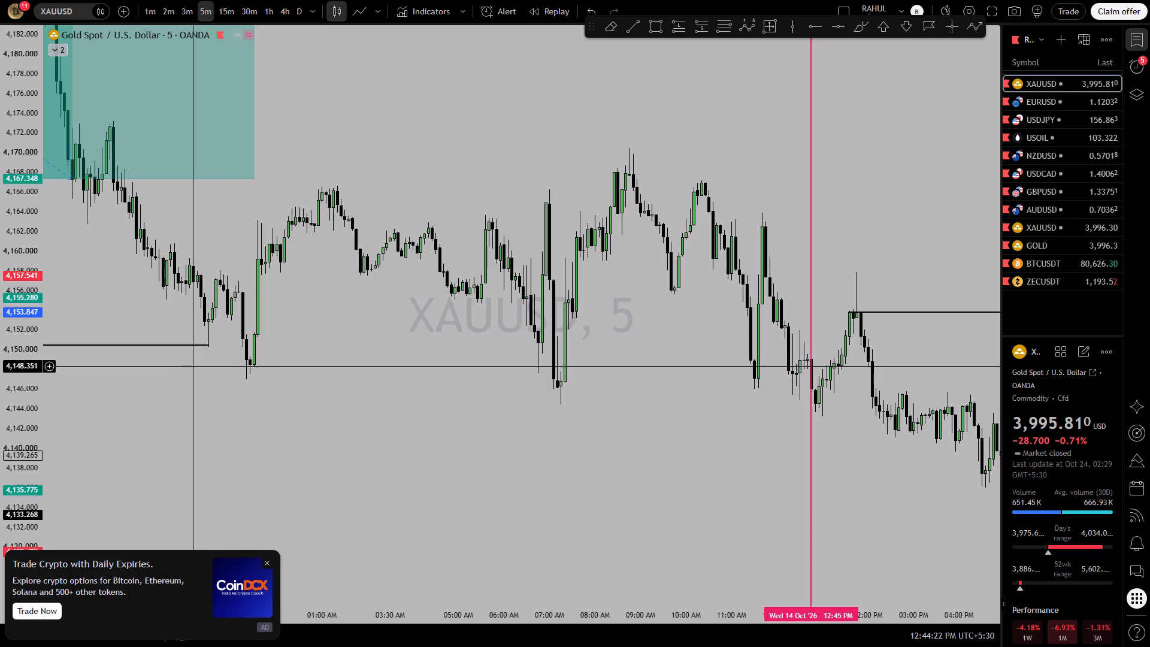
pyautogui.scroll(1, 192, 366)
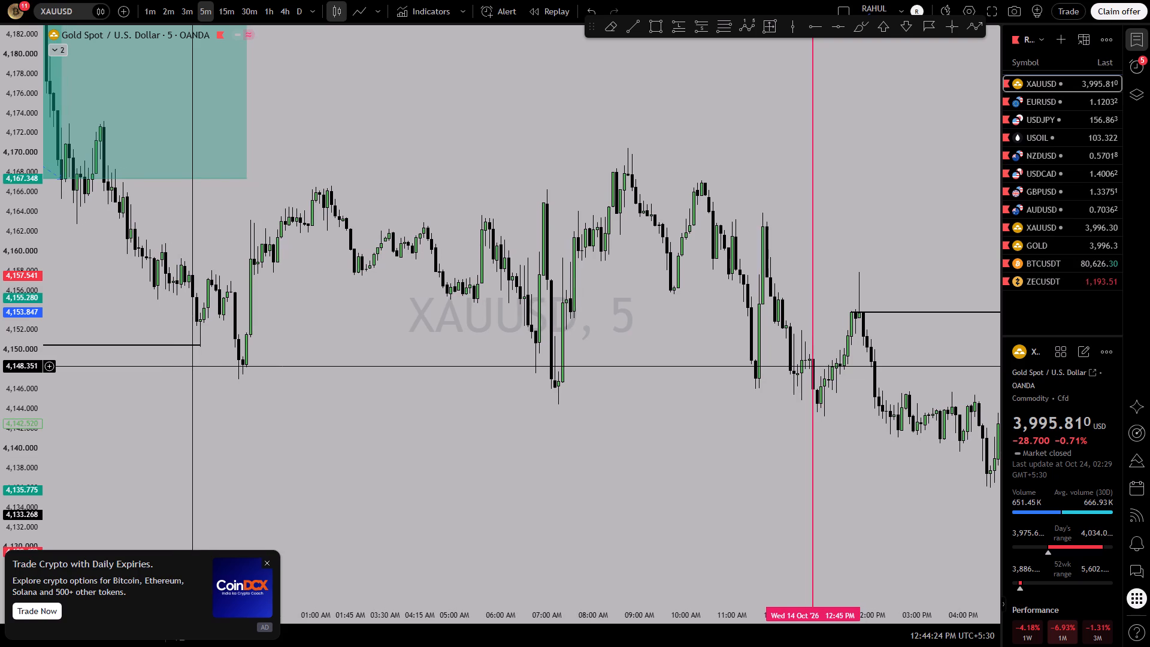
# Lock the 13 October short position with entry at 4,196.118 so that it cannot be moved.
pyautogui.moveTo(192, 366); pyautogui.dragTo(550, 384)
pyautogui.moveTo(372, 269); pyautogui.dragTo(589, 572)
pyautogui.scroll(-1, 589, 572)
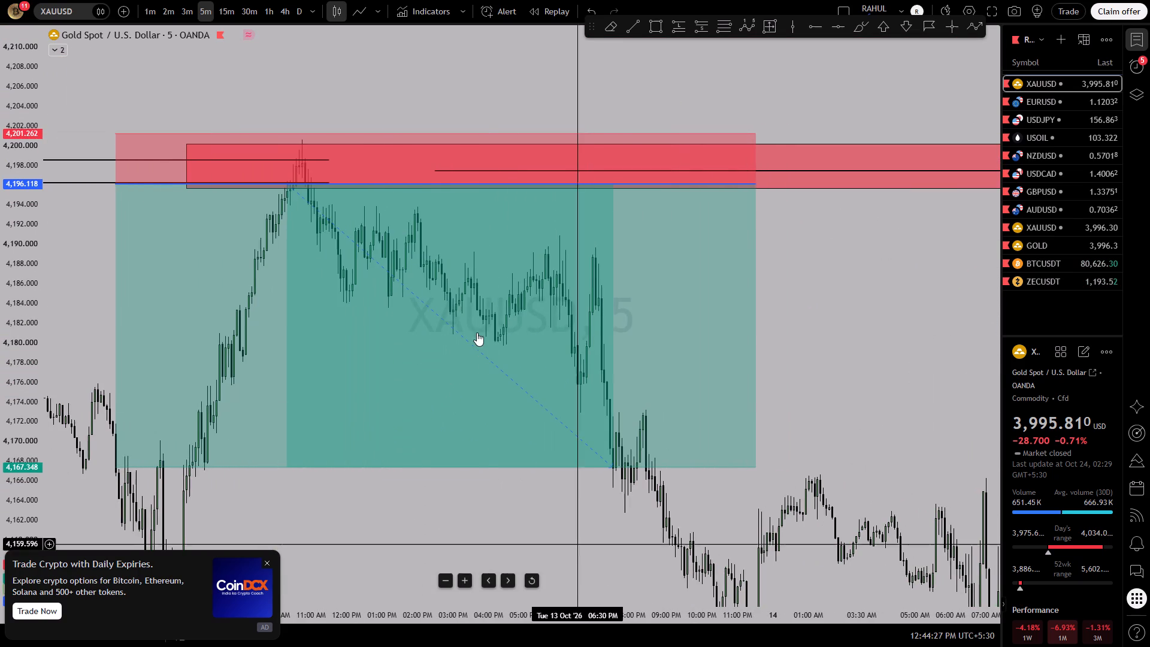
pyautogui.click(473, 325)
pyautogui.click(440, 47)
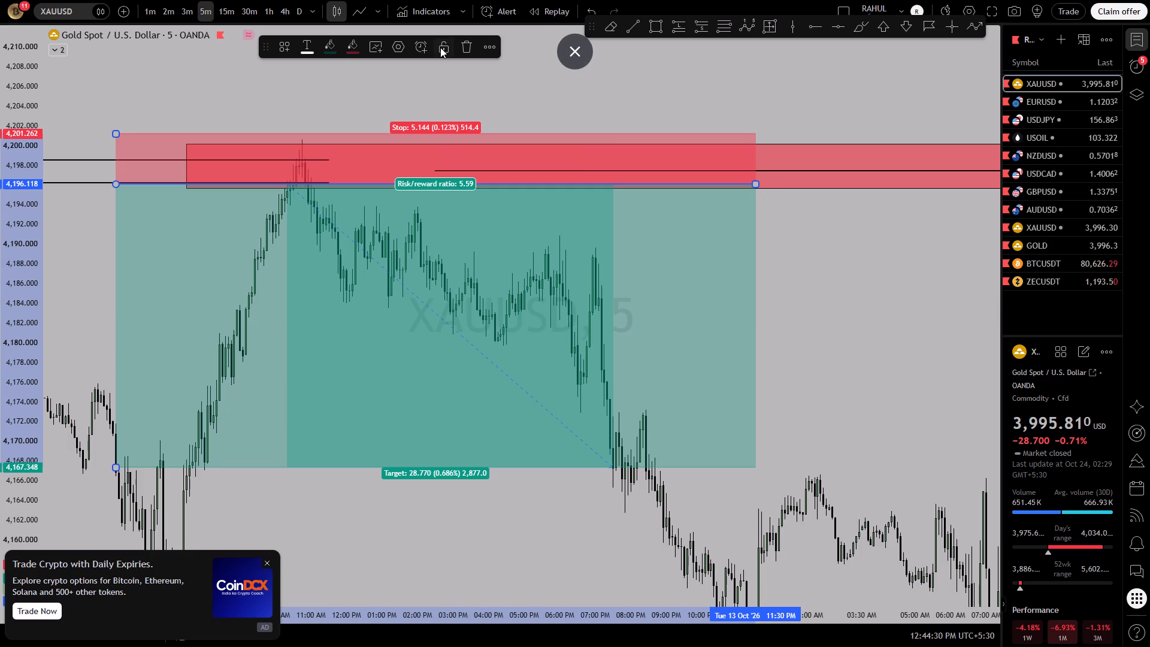
pyautogui.doubleClick(782, 301)
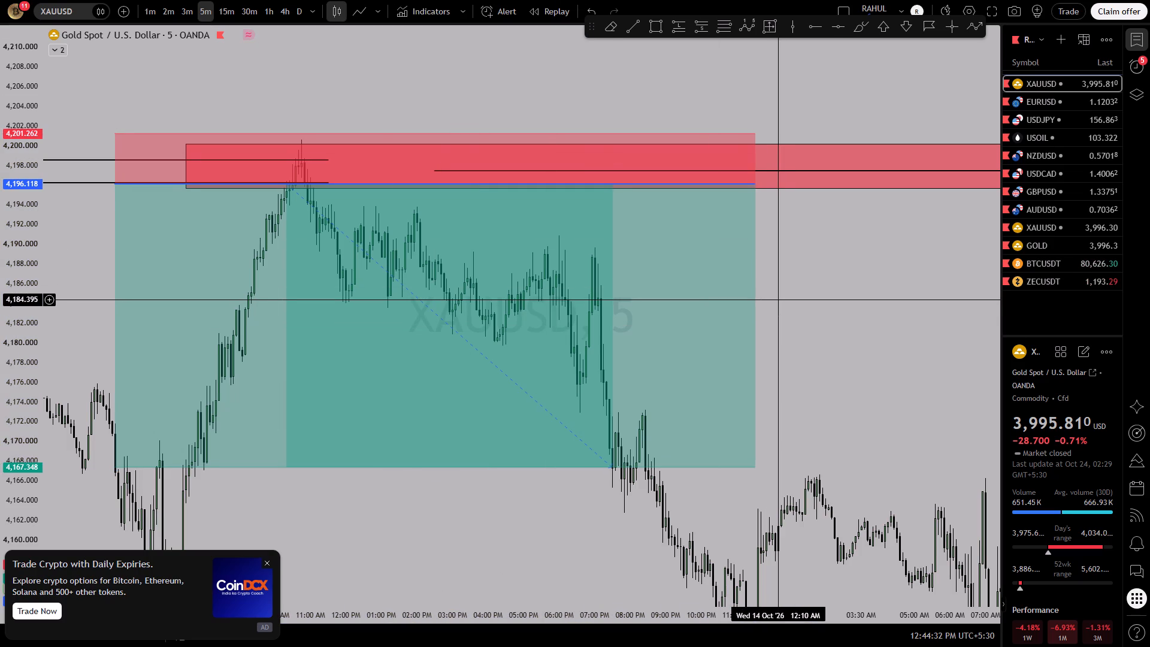
# Examine the 5-minute candles within the 13 October short position, from its entry near the red supply zone through the afternoon decline.
pyautogui.scroll(1, 779, 300)
pyautogui.hscroll(1, 779, 300)
pyautogui.scroll(3, 0, 353)
pyautogui.hscroll(1, 313, 305)
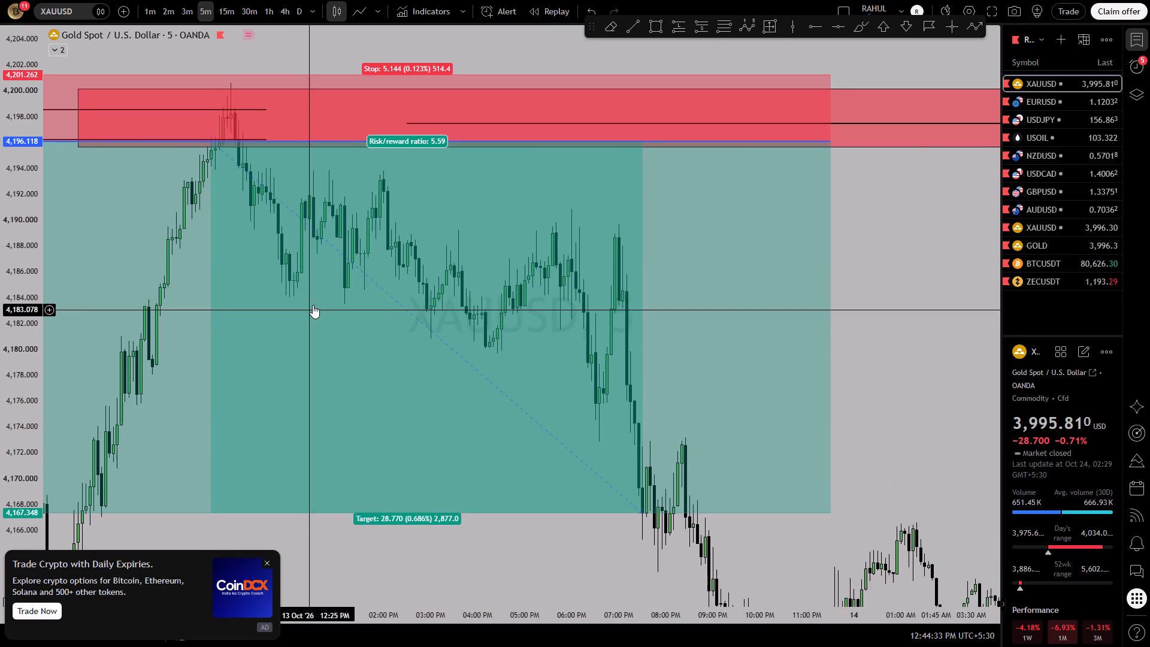
pyautogui.hscroll(1, 313, 305)
pyautogui.moveTo(313, 305); pyautogui.dragTo(550, 425)
pyautogui.scroll(1, 550, 425)
pyautogui.scroll(1, 0, 646)
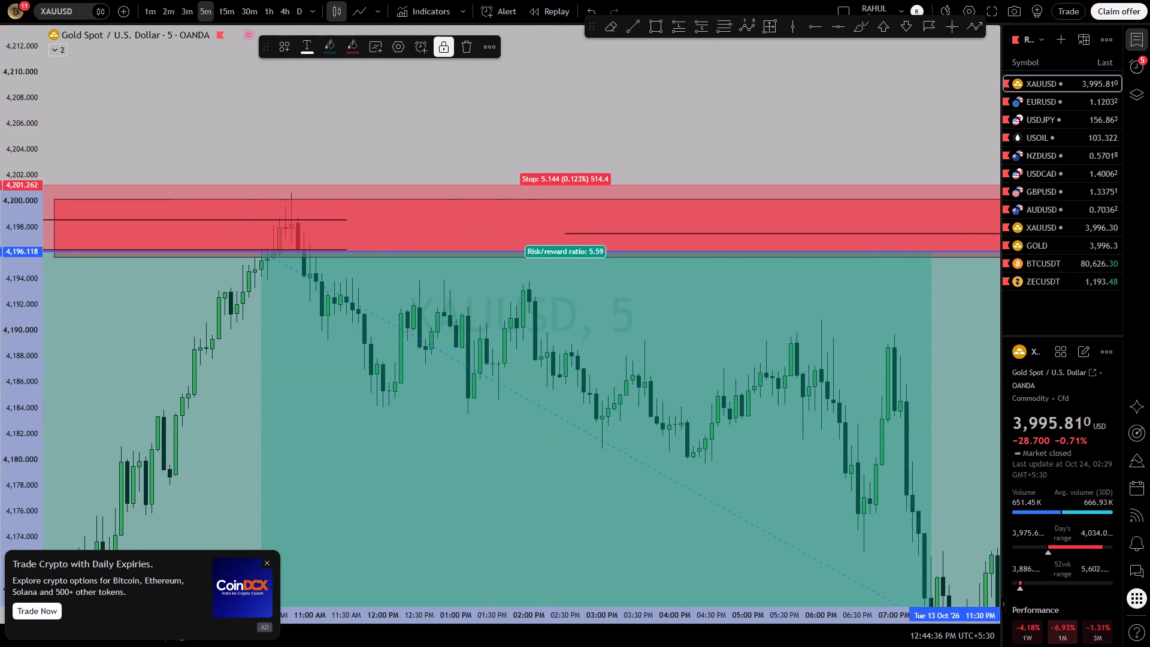
pyautogui.scroll(2, 0, 646)
pyautogui.scroll(7, 0, 330)
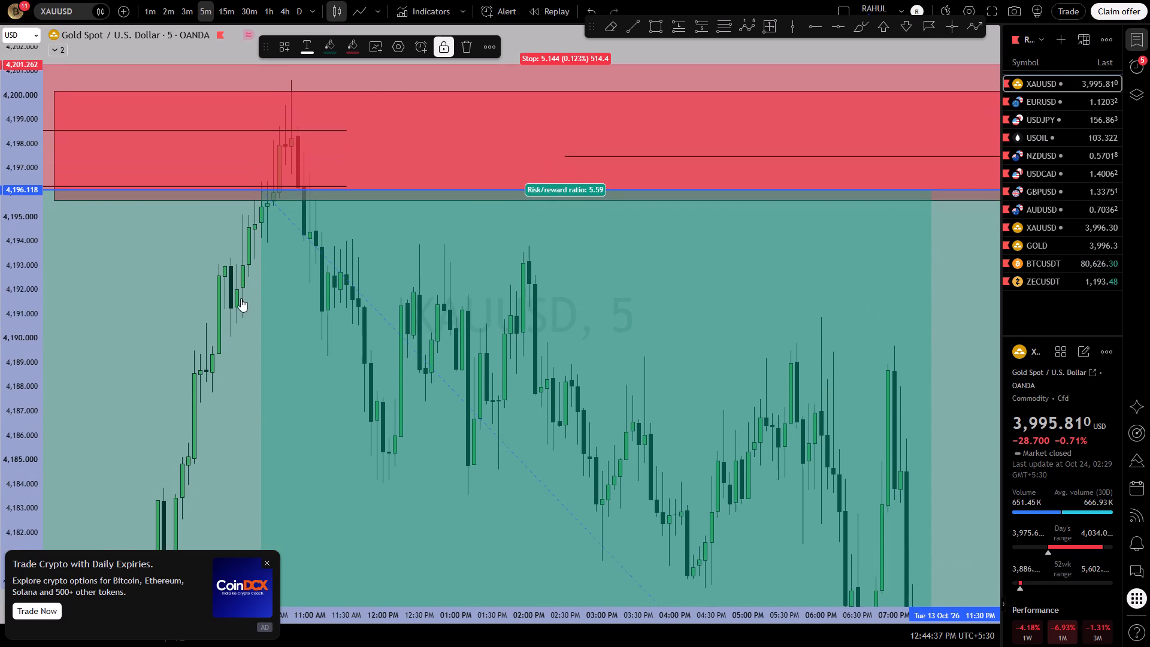
pyautogui.scroll(2, 336, 280)
pyautogui.hscroll(2, 336, 280)
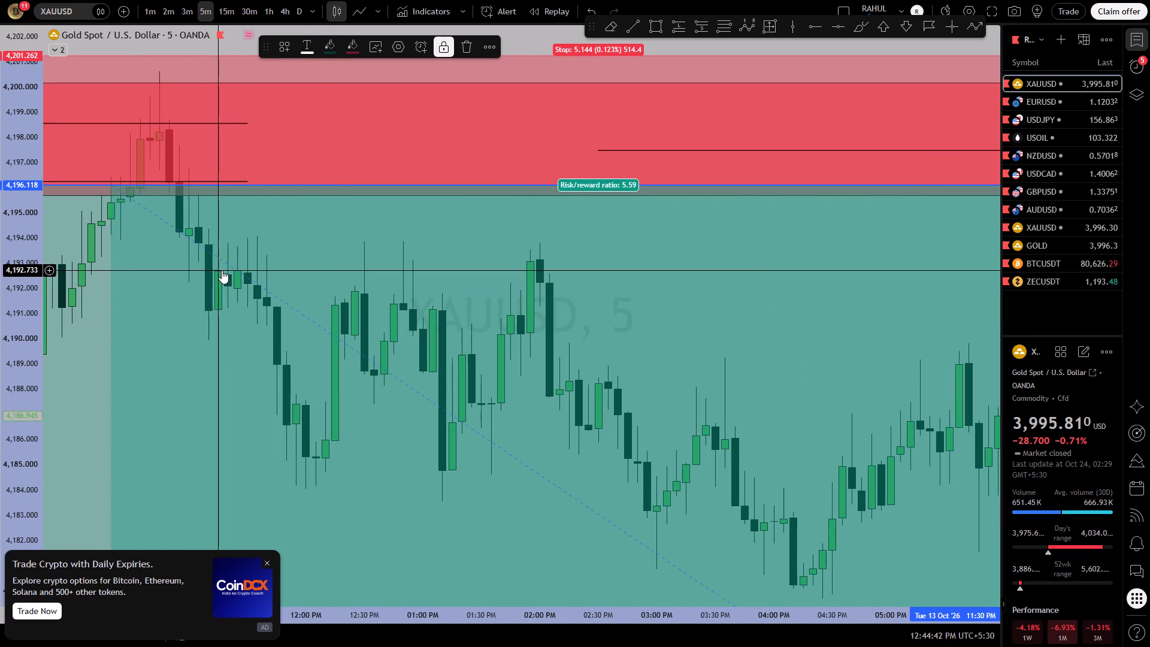
pyautogui.click(222, 270)
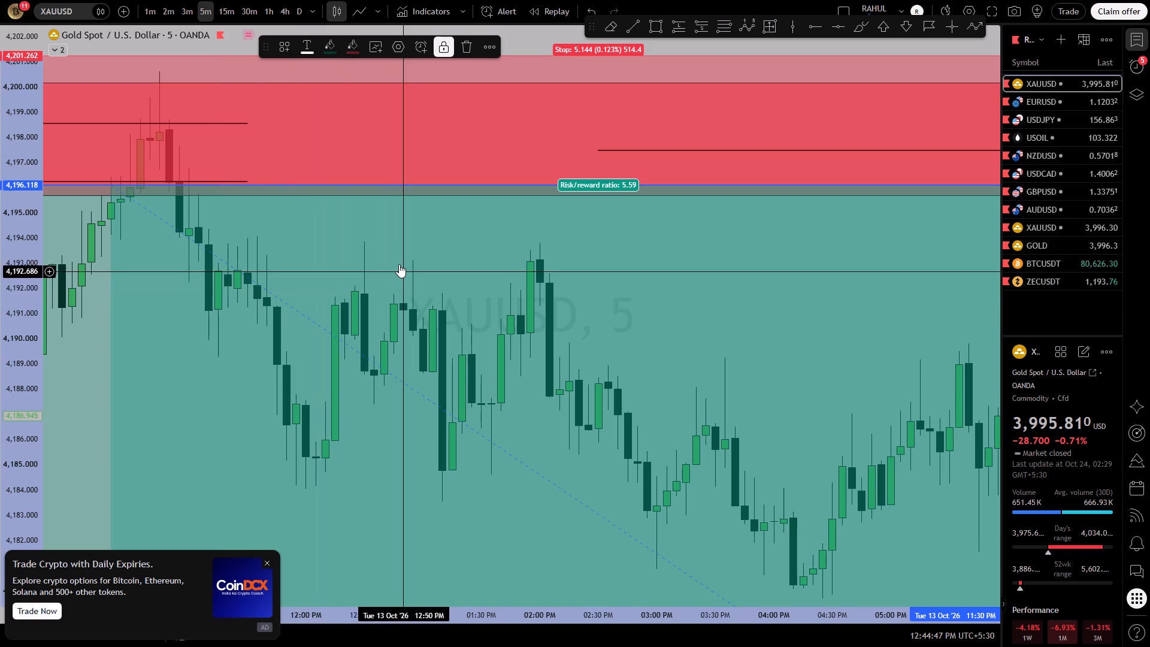
pyautogui.moveTo(410, 246); pyautogui.dragTo(313, 159)
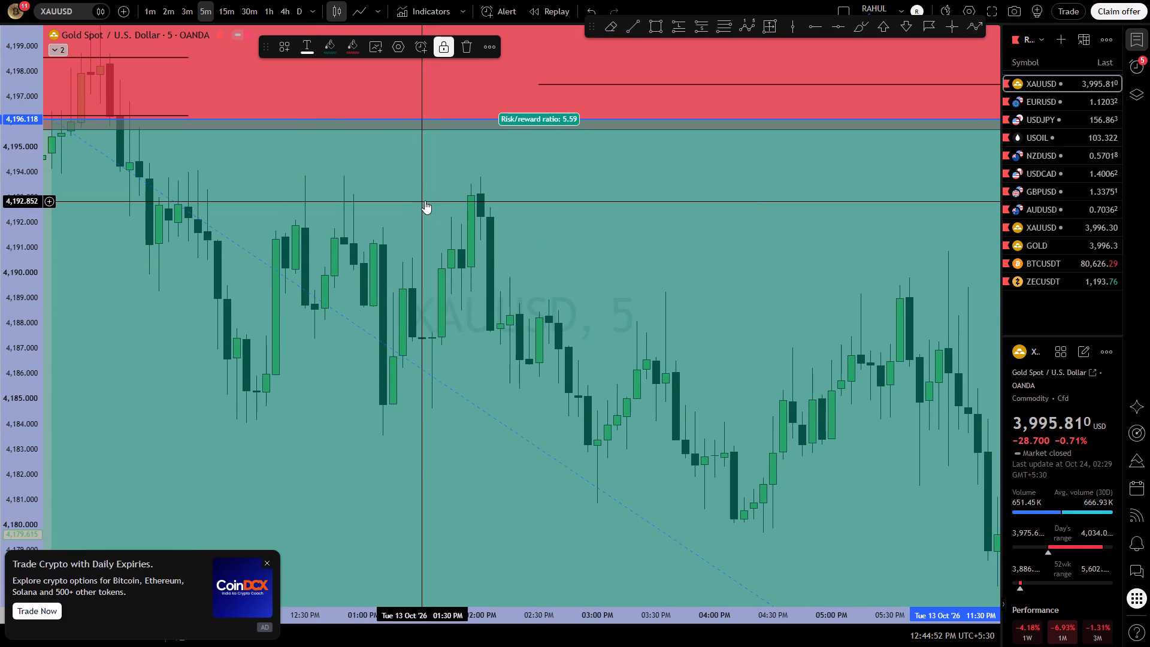
pyautogui.hscroll(-1, 434, 196)
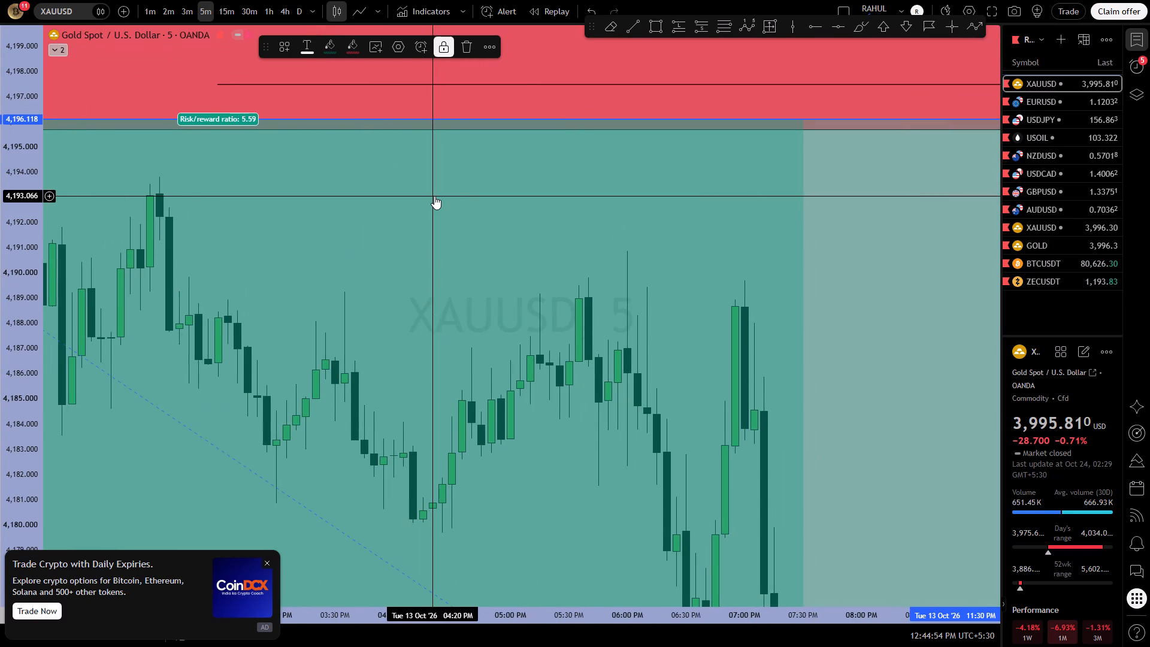
# Examine the 5-minute candles inside the 13 October short position, following the afternoon decline down to its target at 4,167.348.
pyautogui.hscroll(-1, 434, 196)
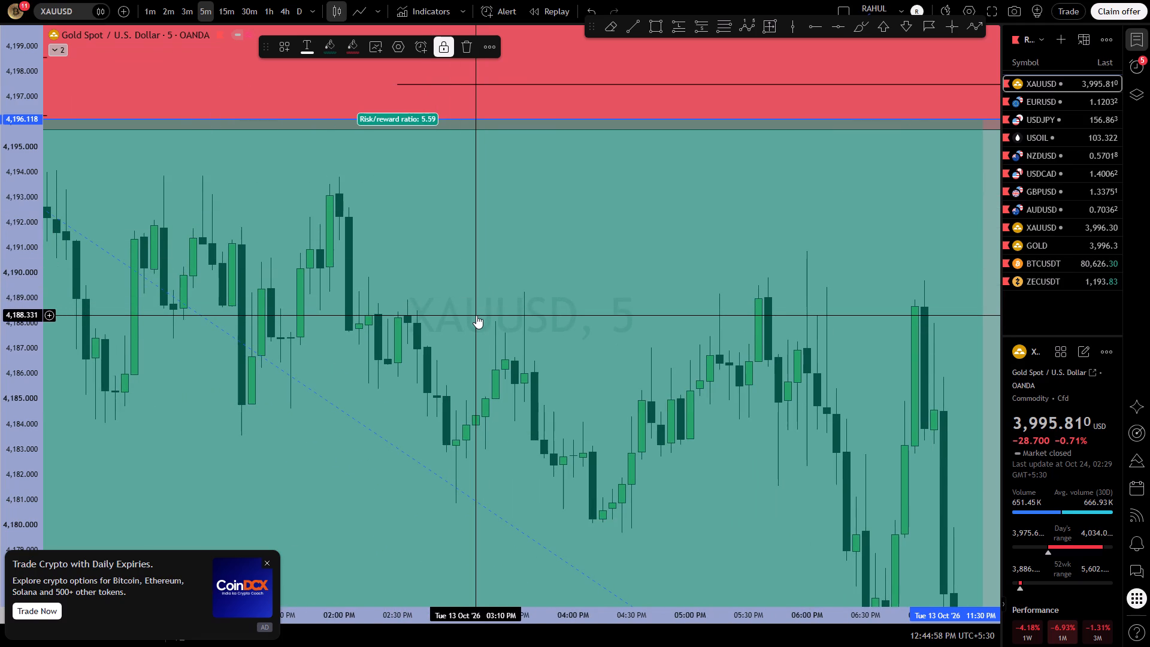
pyautogui.moveTo(476, 315); pyautogui.dragTo(419, 243)
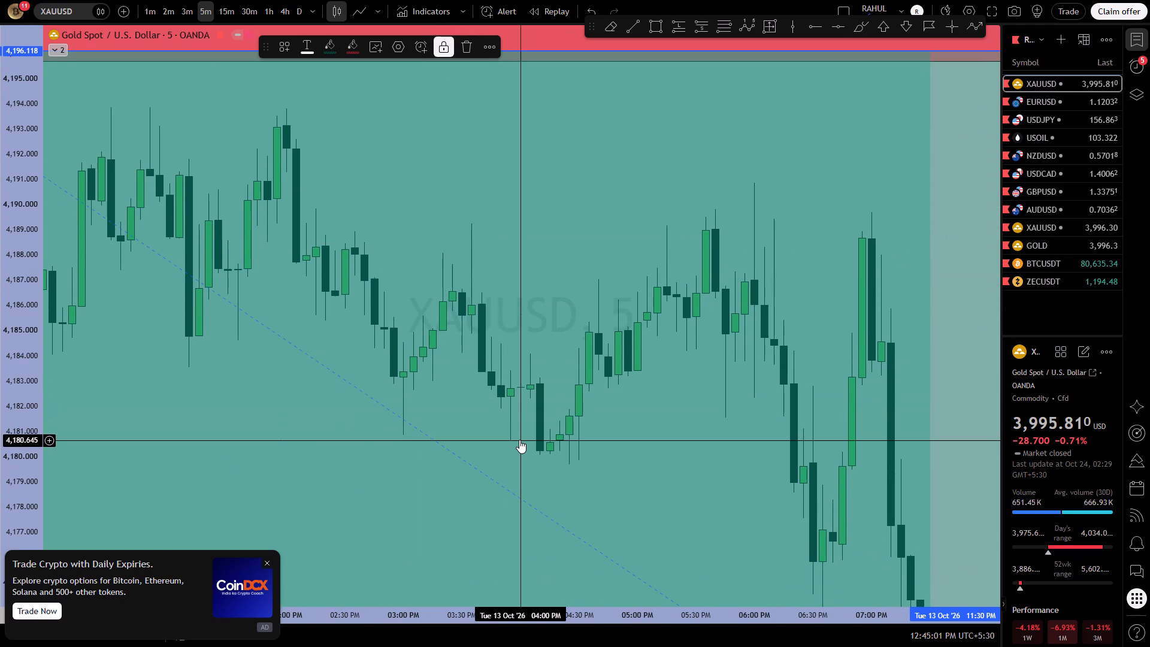
pyautogui.moveTo(519, 440); pyautogui.dragTo(498, 415)
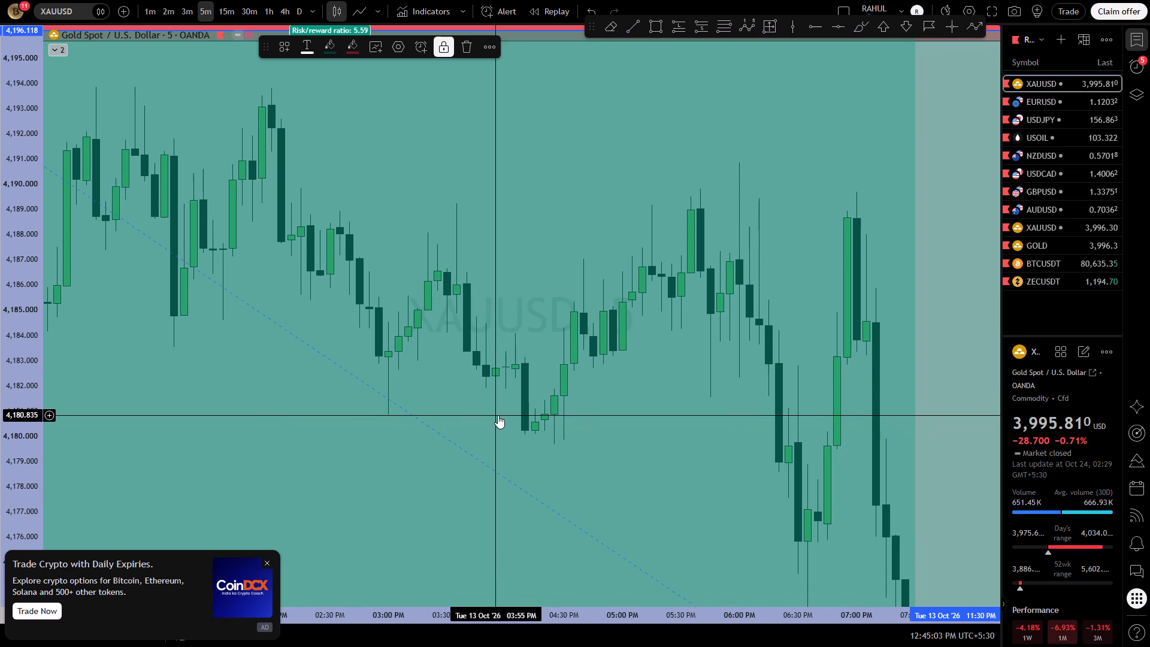
pyautogui.moveTo(498, 415); pyautogui.dragTo(455, 372)
pyautogui.scroll(-3, 455, 372)
pyautogui.moveTo(455, 372); pyautogui.dragTo(395, 340)
pyautogui.moveTo(395, 340); pyautogui.dragTo(314, 262)
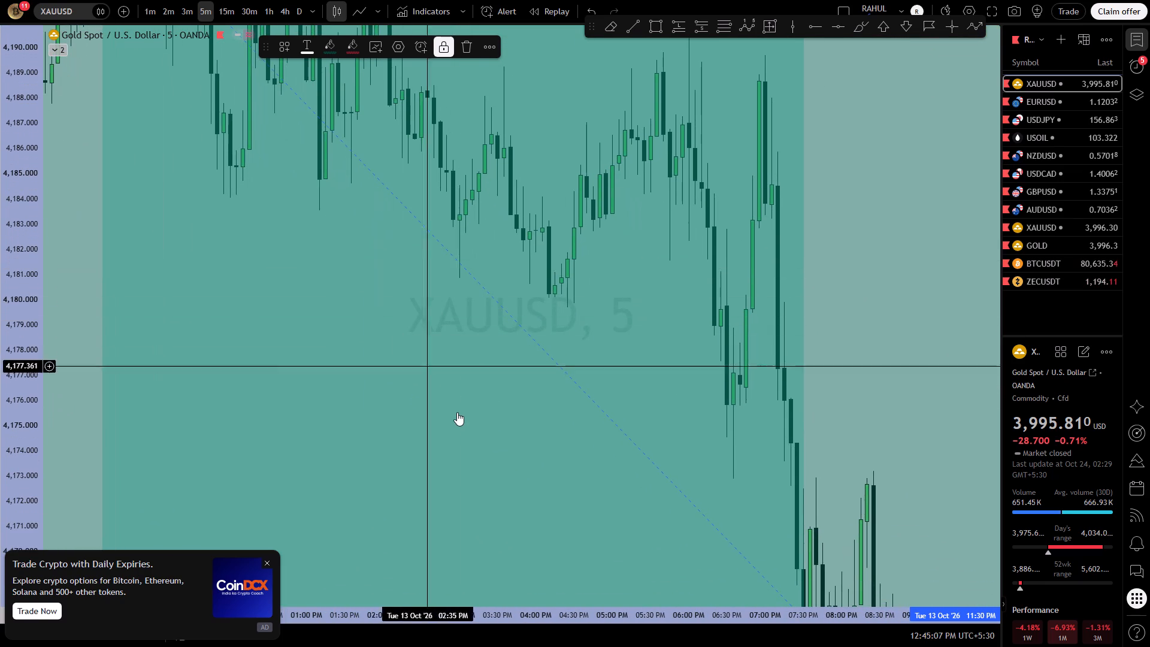
pyautogui.moveTo(457, 412); pyautogui.dragTo(340, 259)
pyautogui.moveTo(568, 459); pyautogui.dragTo(410, 295)
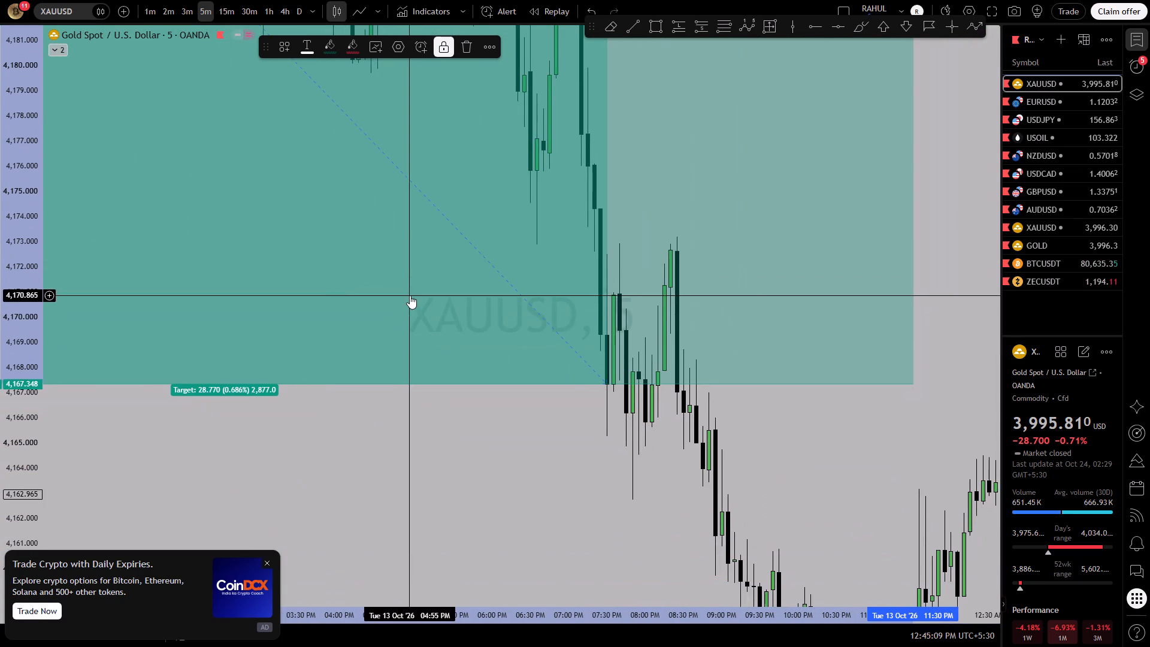
# Examine the whole 13 October short position in context, including the preceding 12 October price action around the 1H CHOCH level.
pyautogui.scroll(-10, 9, 169)
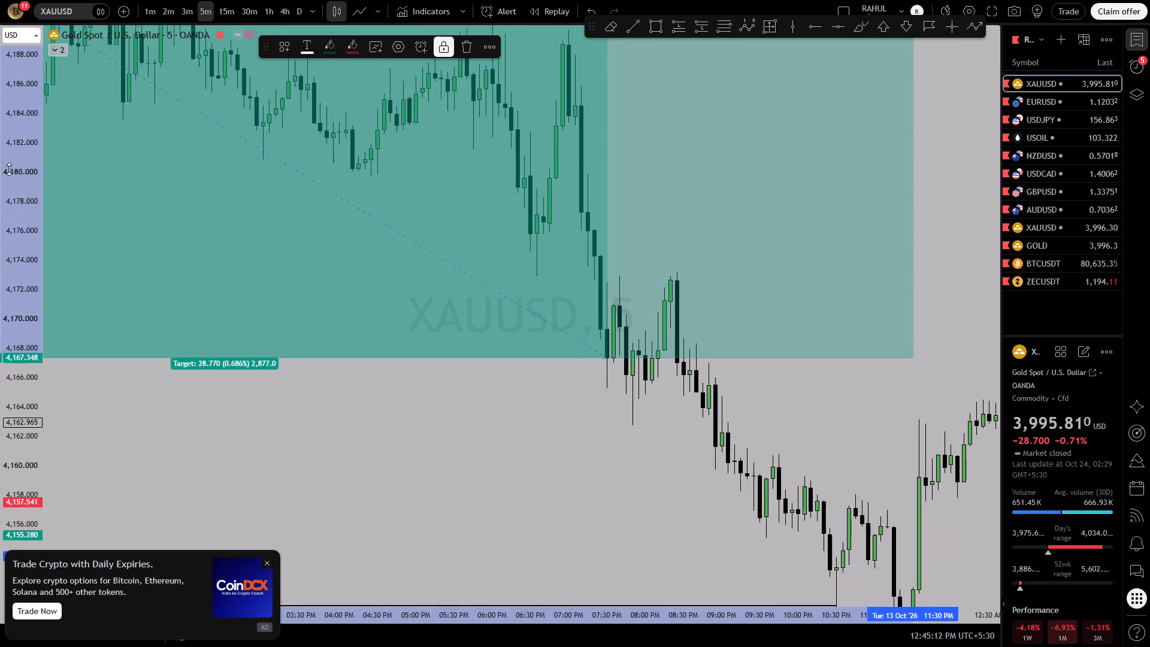
pyautogui.scroll(-4, 9, 169)
pyautogui.scroll(-4, 500, 211)
pyautogui.moveTo(500, 211); pyautogui.dragTo(529, 342)
pyautogui.scroll(-3, 529, 342)
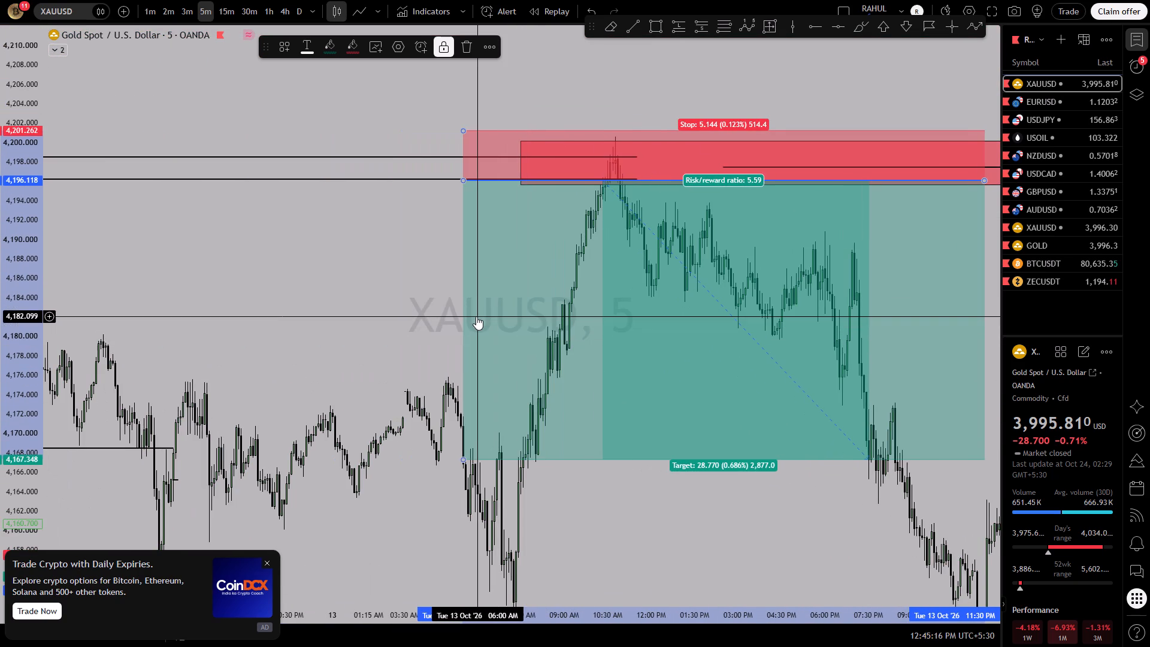
pyautogui.moveTo(415, 299); pyautogui.dragTo(386, 256)
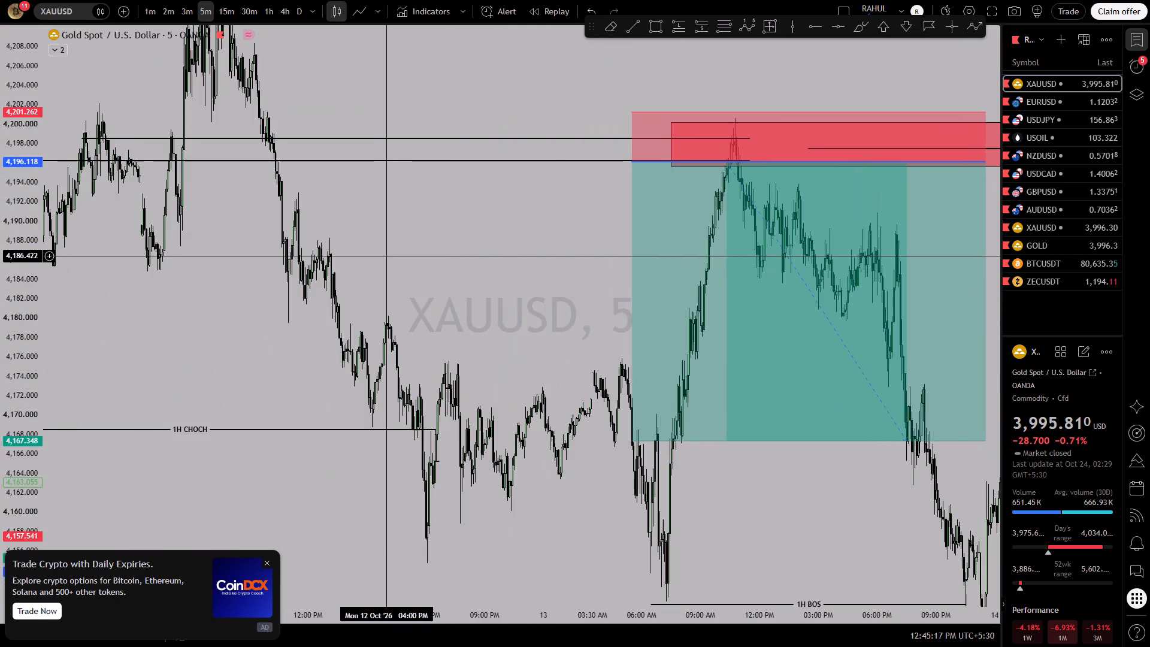